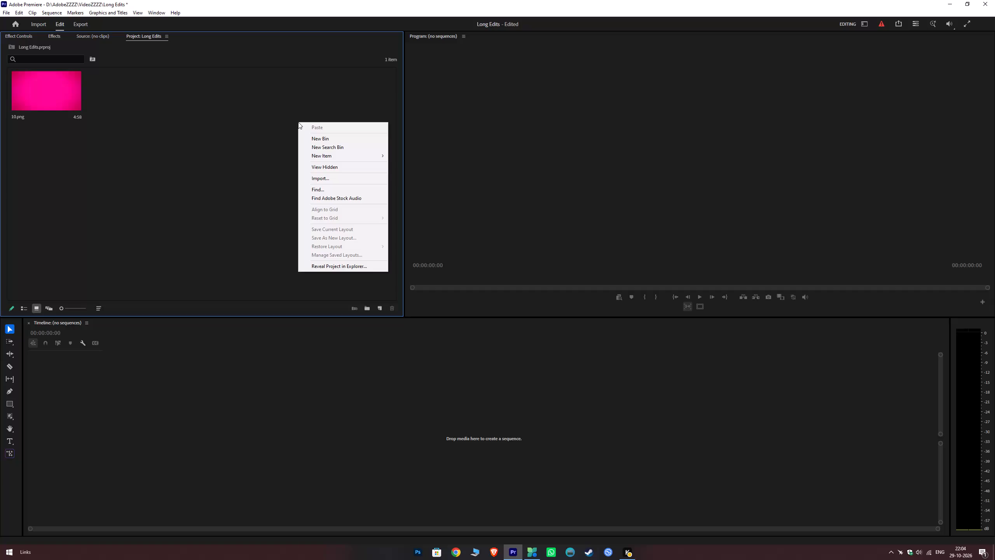
Create a new sequence named "Wavy Text" with the HD 1080p 29.97 fps preset settings.
left_click(319, 155)
left_click(414, 158)
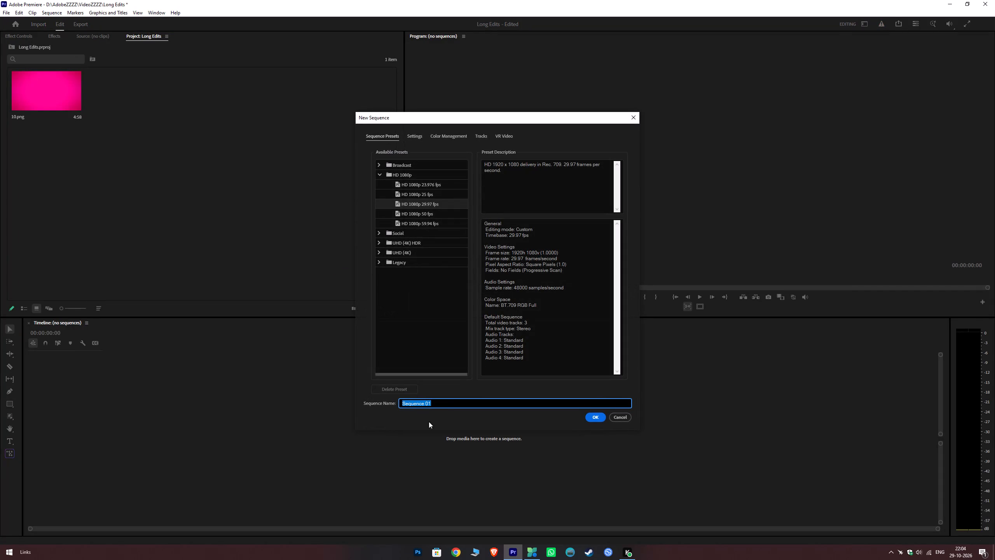
type("Wa")
type("vy")
key("space")
type("Text")
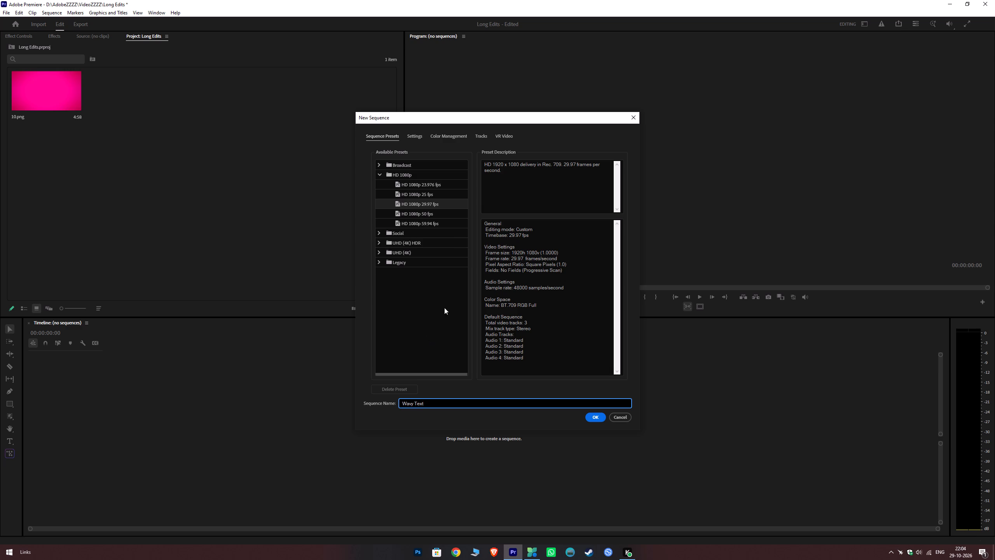
left_click(417, 137)
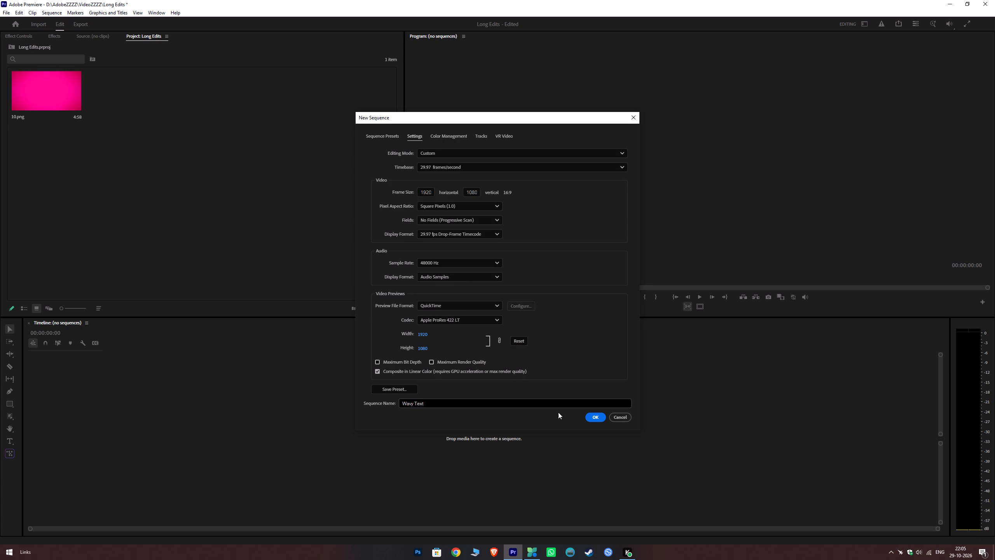
left_click(589, 417)
left_click(276, 209)
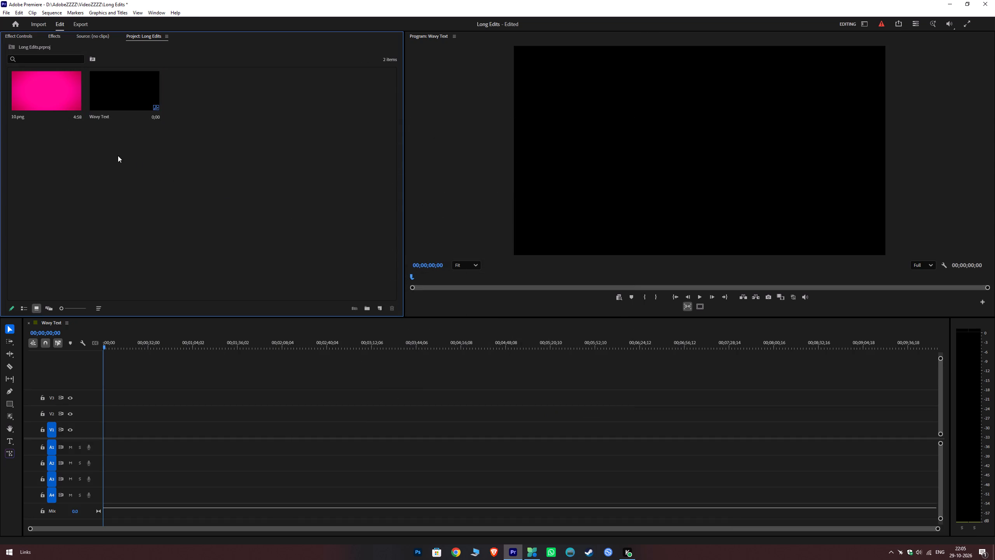
Start a new color matte in the project, accepting its default video settings.
right_click(137, 160)
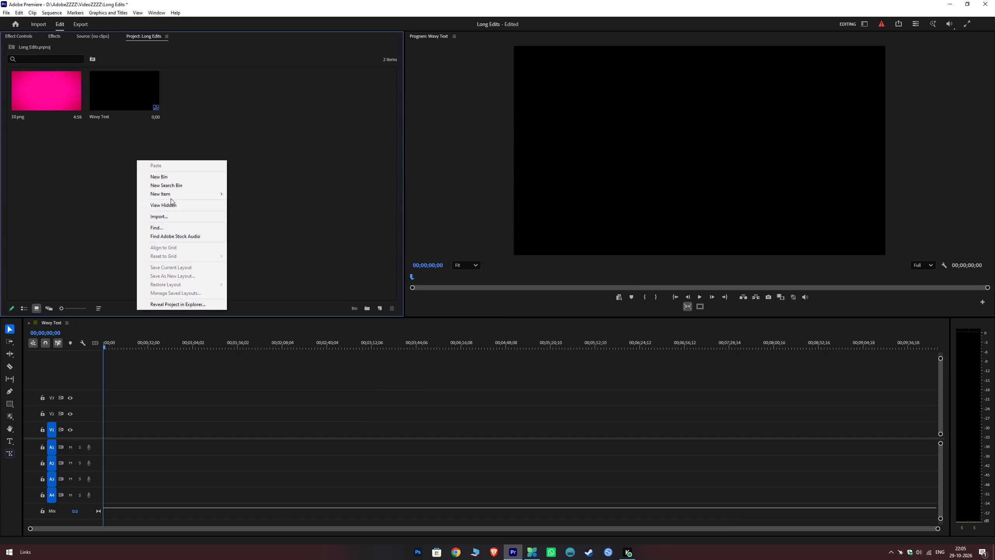
left_click(171, 194)
left_click(253, 260)
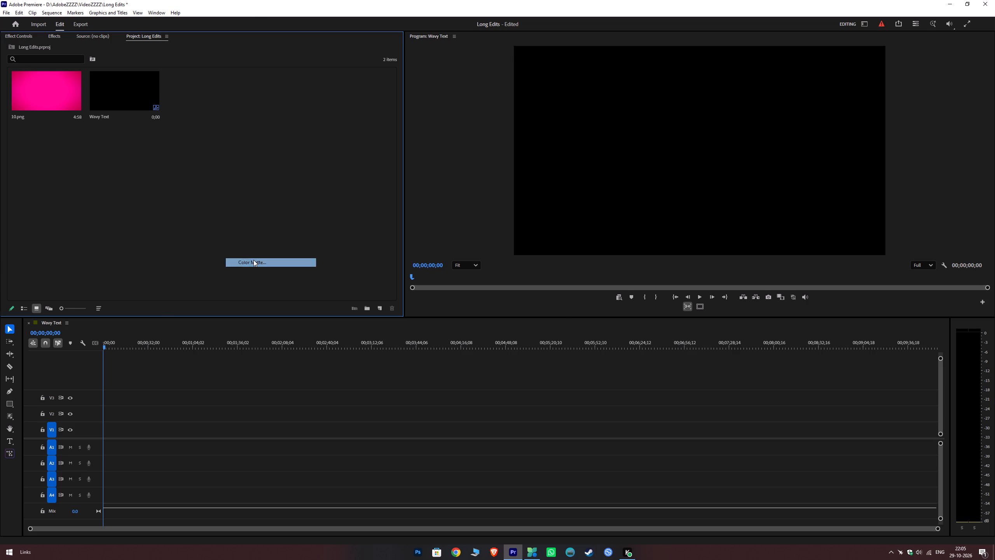
left_click(523, 313)
left_click(244, 203)
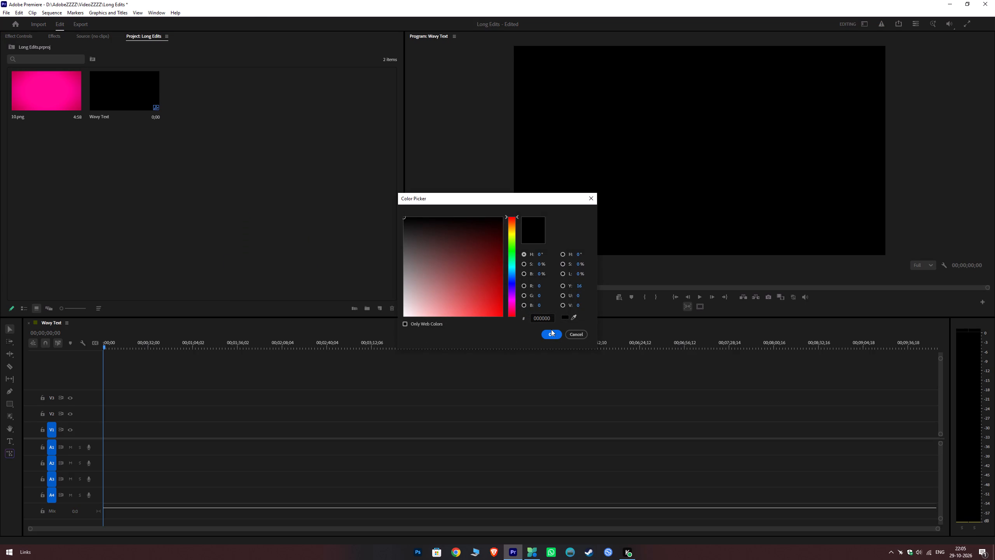
Set the matte color to hex A8C1E8 and add it to the project under its default name.
left_click_drag(457, 257, 456, 281)
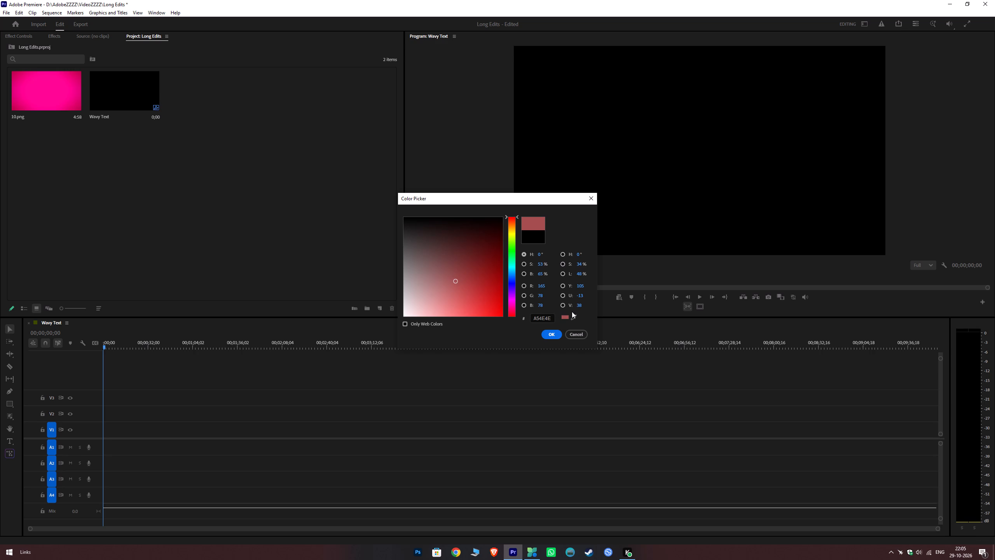
left_click_drag(511, 252, 513, 272)
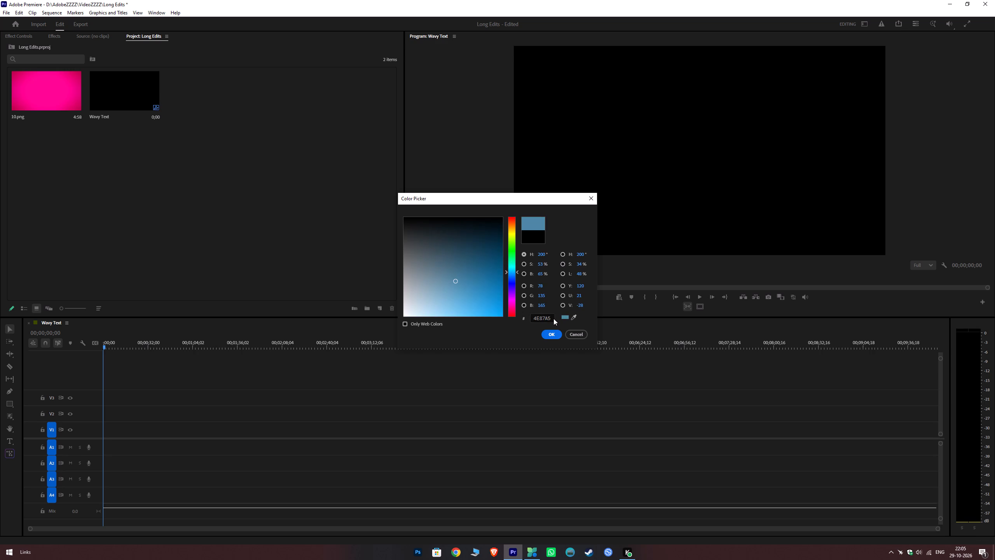
left_click_drag(552, 317, 522, 320)
double_click(550, 315)
key("a")
key("b")
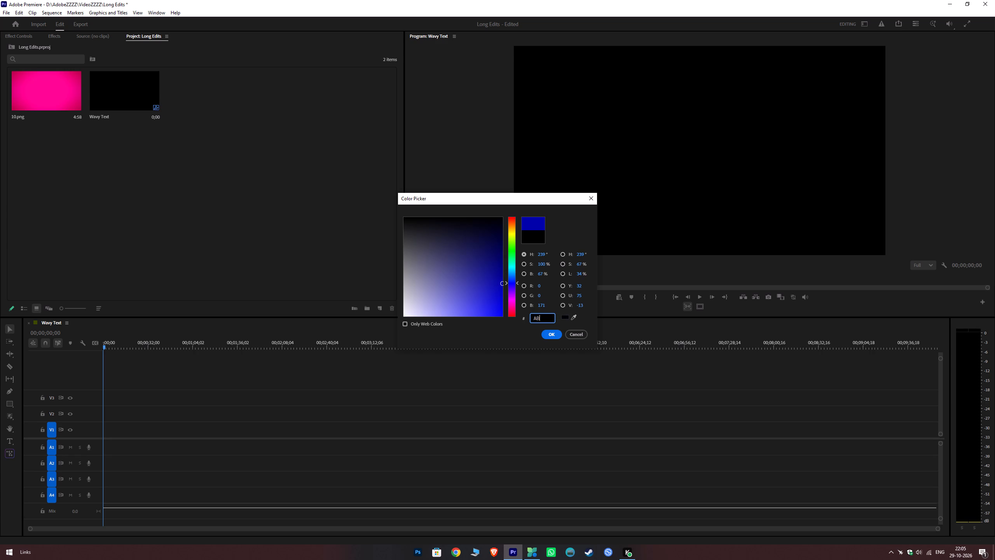
key("BackSpace")
type("8C")
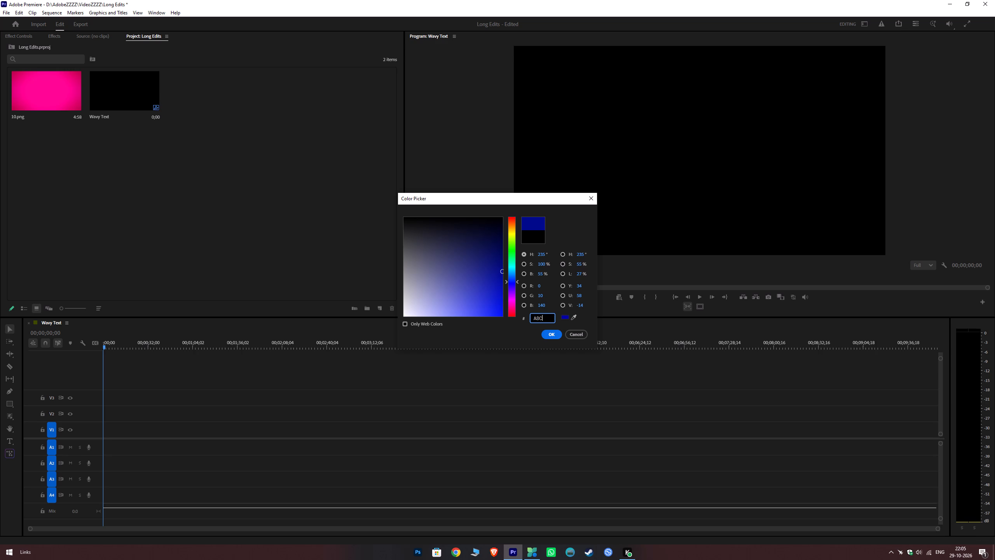
type("1E")
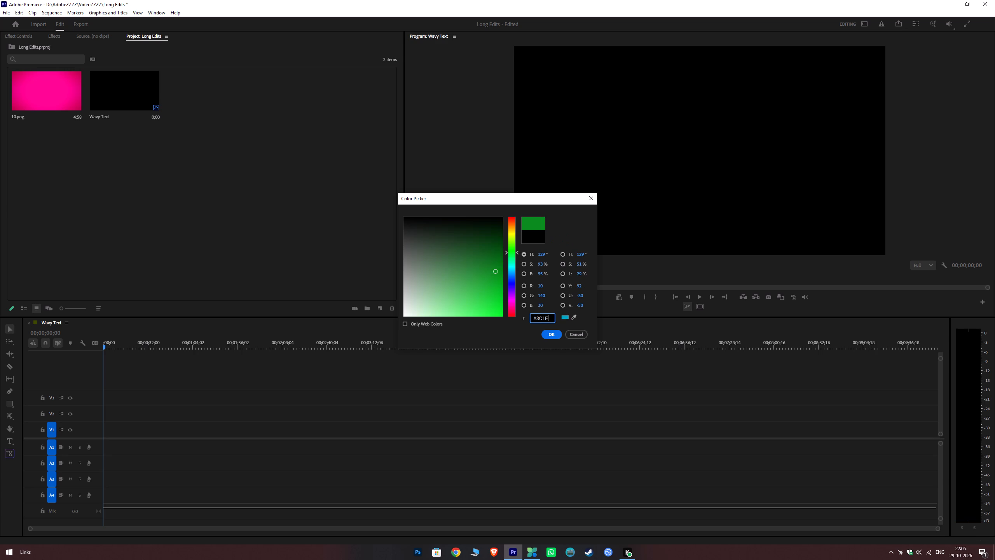
key("8")
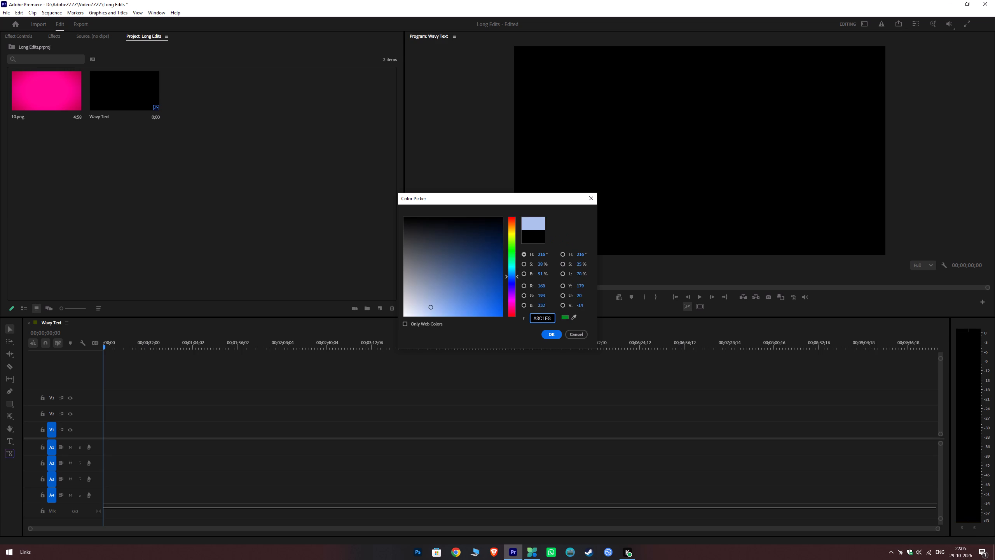
key("Return")
left_click_drag(491, 289, 487, 289)
left_click_drag(163, 164, 165, 154)
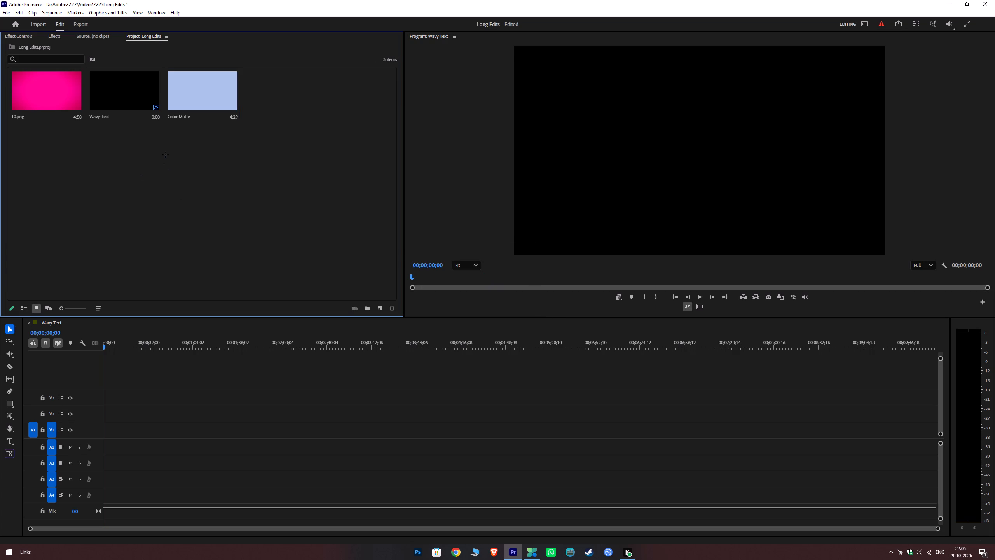
left_click_drag(165, 154, 168, 149)
Place the color matte at the start of track V1 and extend it to about 00;05;13;06.
left_click_drag(204, 95, 105, 429)
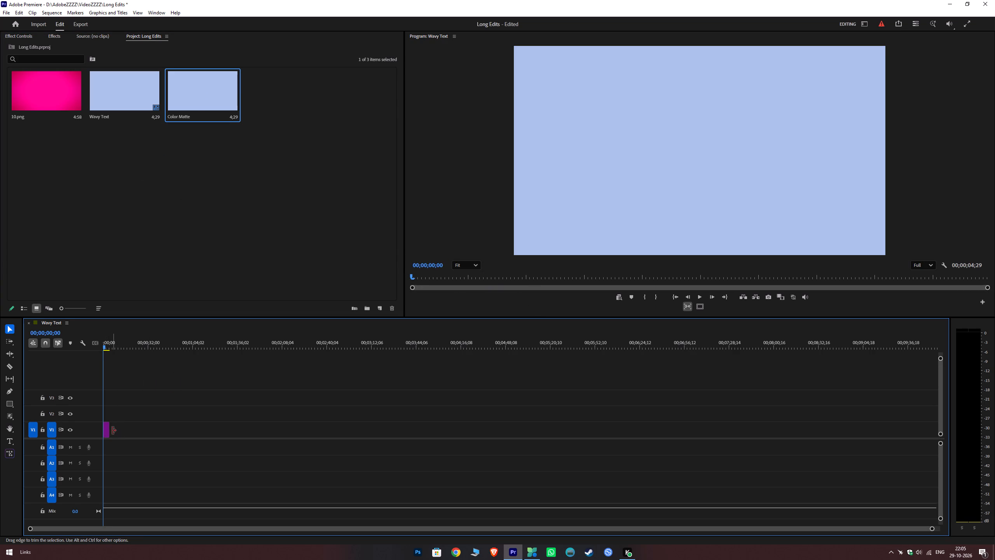
left_click_drag(112, 430, 543, 441)
left_click_drag(133, 341, 40, 358)
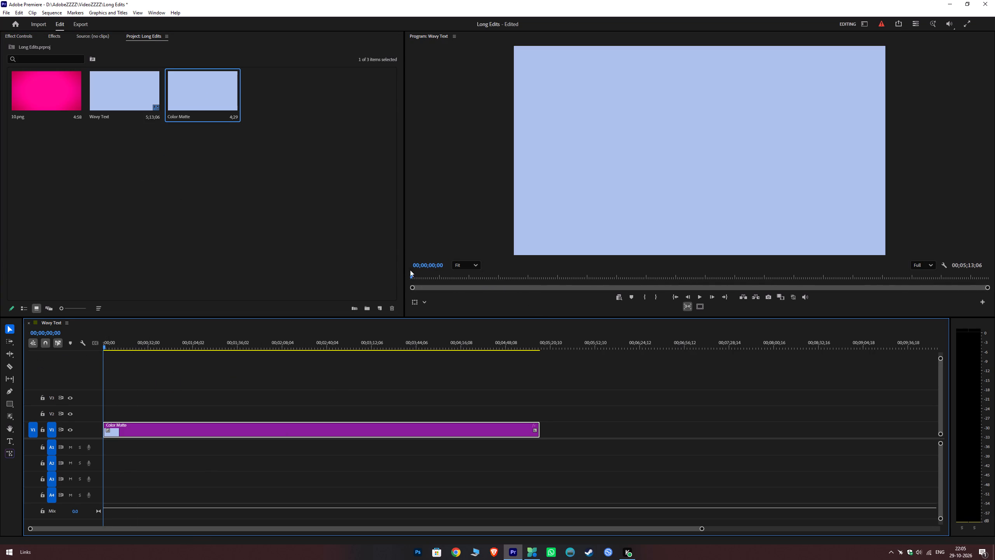
Enlarge the program monitor by narrowing the project area and reducing the timeline's height.
left_click_drag(403, 247, 355, 254)
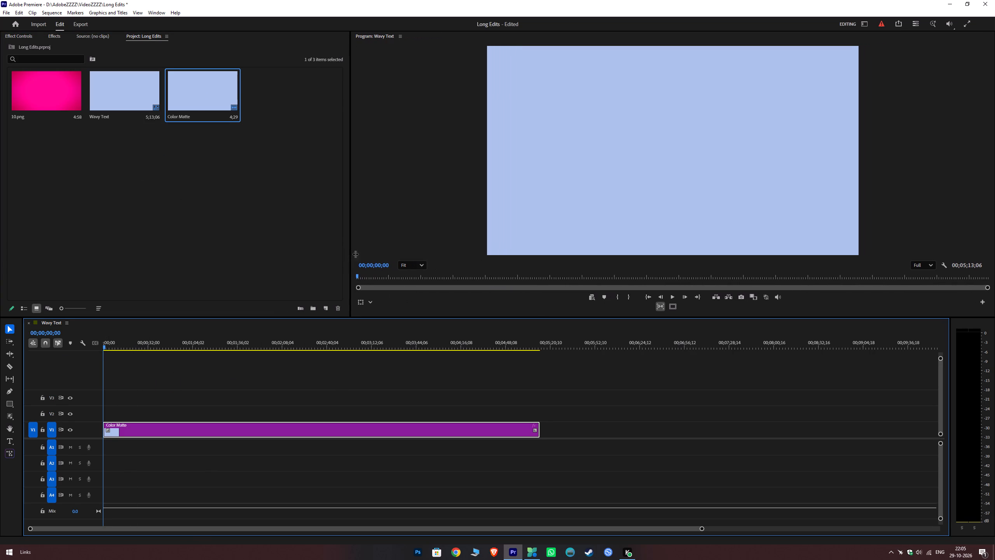
left_click_drag(355, 254, 298, 287)
left_click_drag(464, 318, 456, 369)
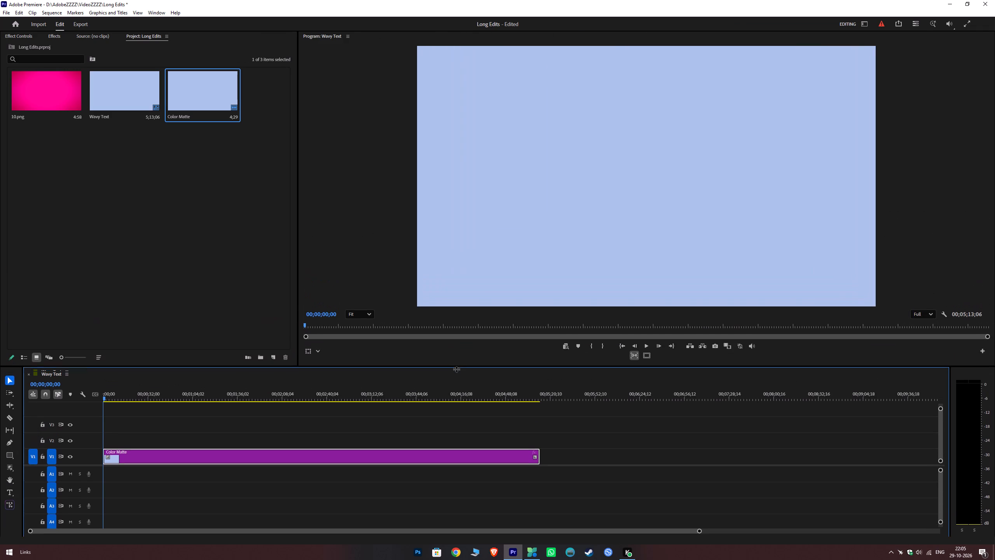
left_click_drag(456, 369, 461, 351)
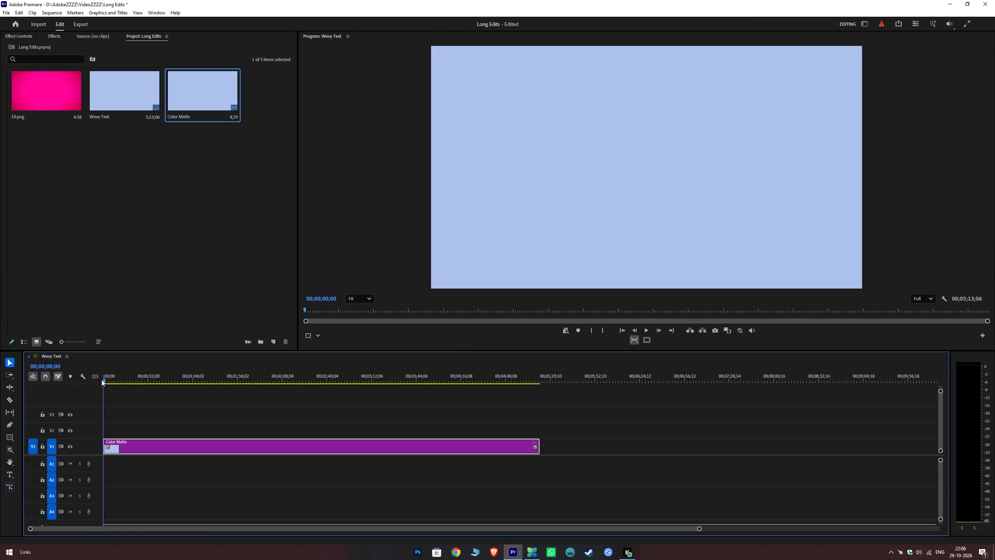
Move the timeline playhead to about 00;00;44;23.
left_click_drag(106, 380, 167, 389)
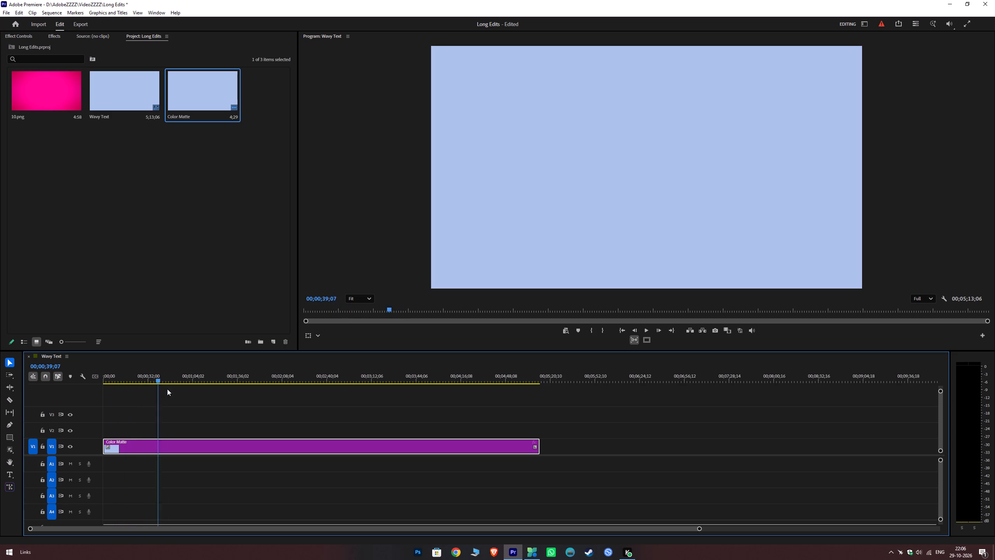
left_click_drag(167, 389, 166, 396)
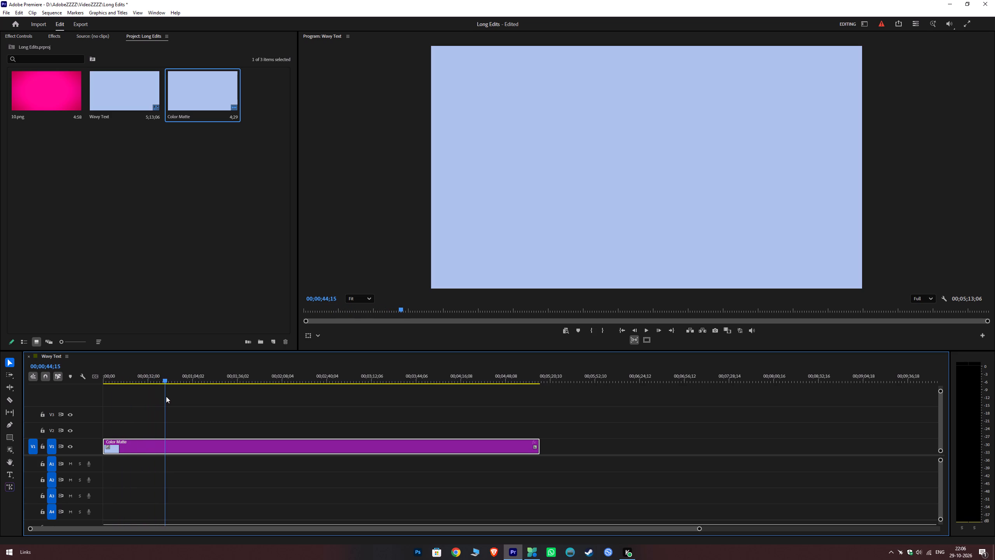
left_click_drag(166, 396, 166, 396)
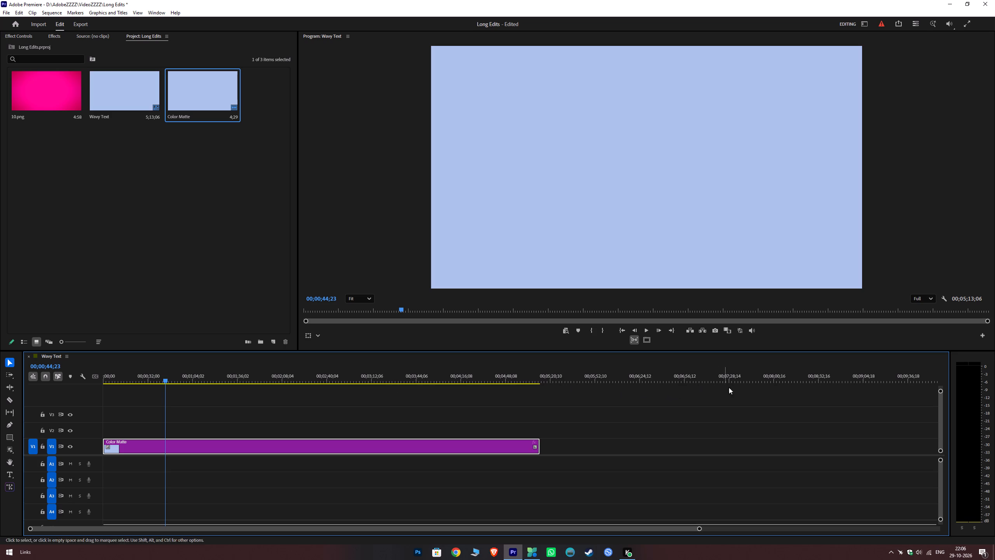
Extend the color matte clip on V1 to about 00;06;47;25 and save the project.
left_click_drag(541, 449, 834, 422)
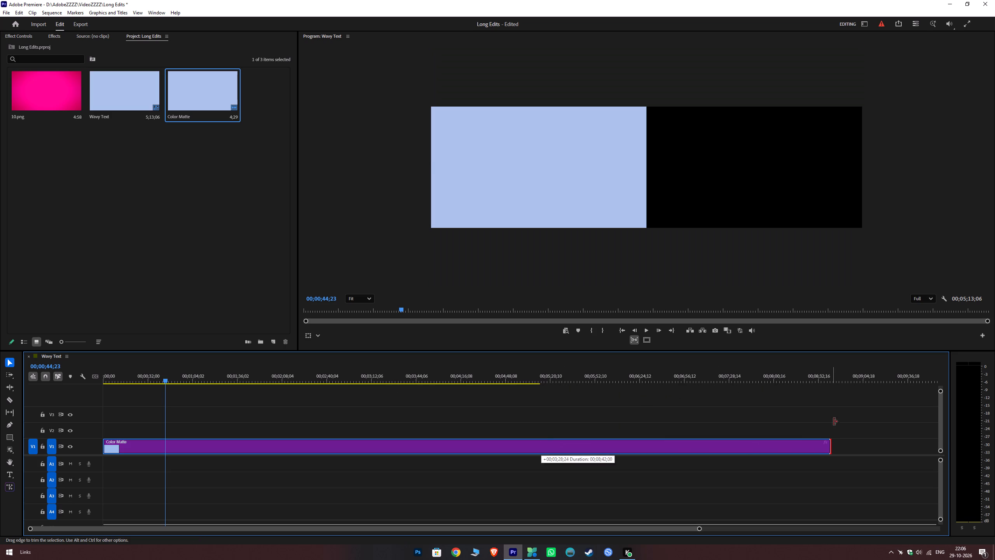
left_click_drag(834, 422, 673, 422)
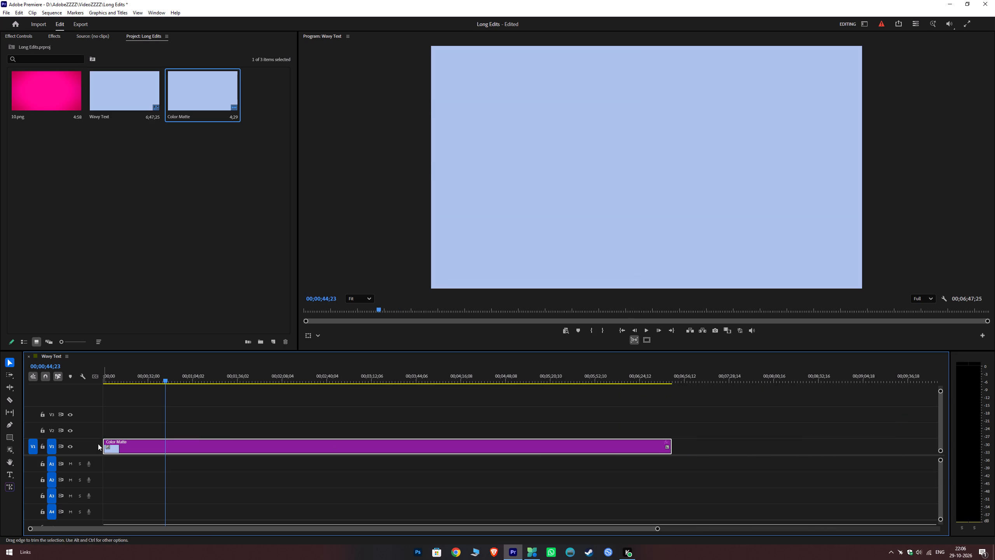
scroll(171, 427, "down", 3, "ctrl")
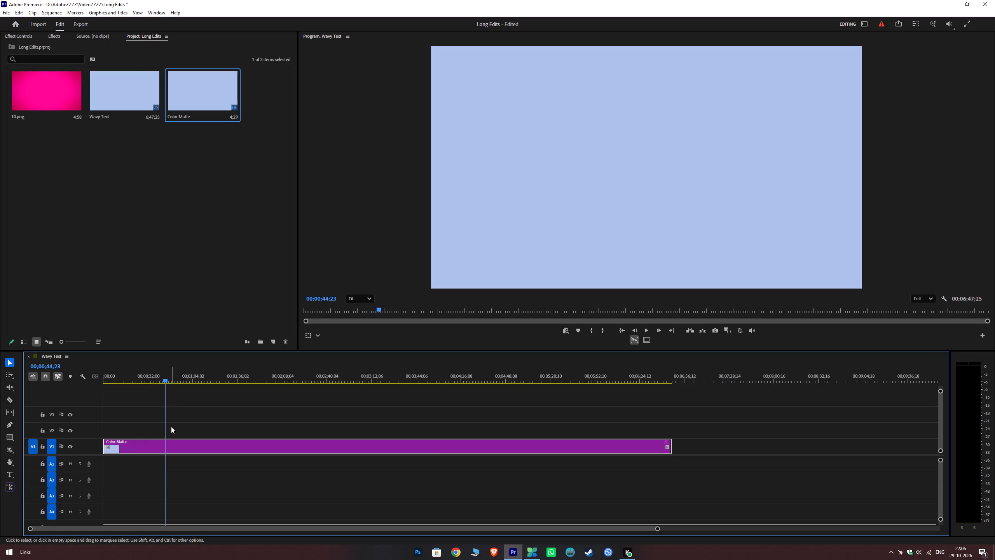
scroll(173, 425, "down", 6, "alt")
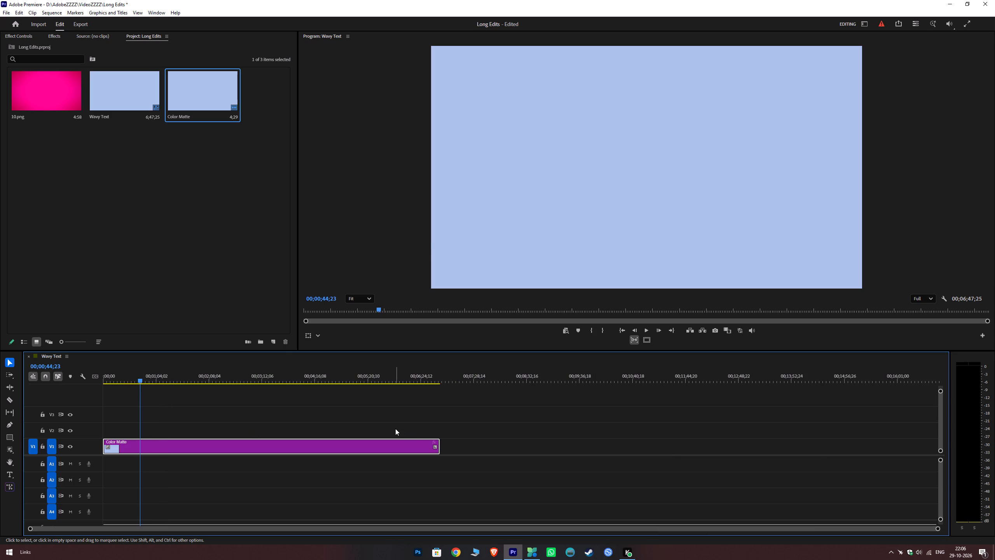
key("ctrl+s")
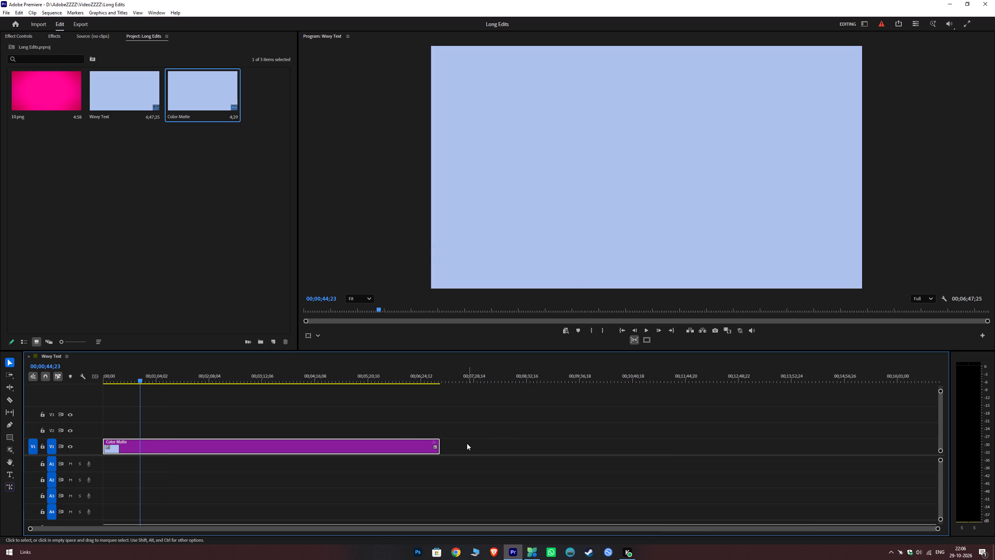
Extend the color matte clip on V1 to a duration of about 00;10;36;25.
left_click_drag(442, 451, 627, 434)
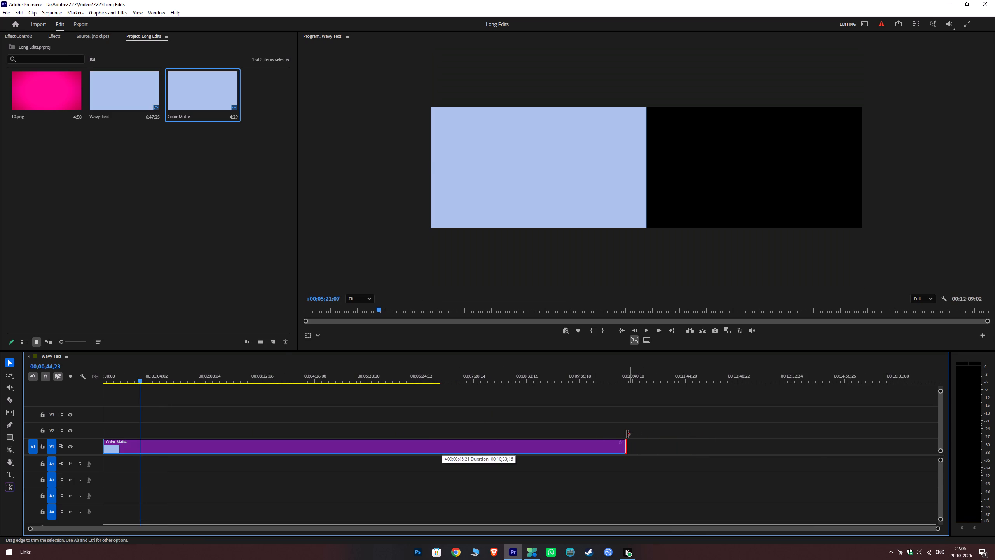
left_click_drag(627, 434, 631, 435)
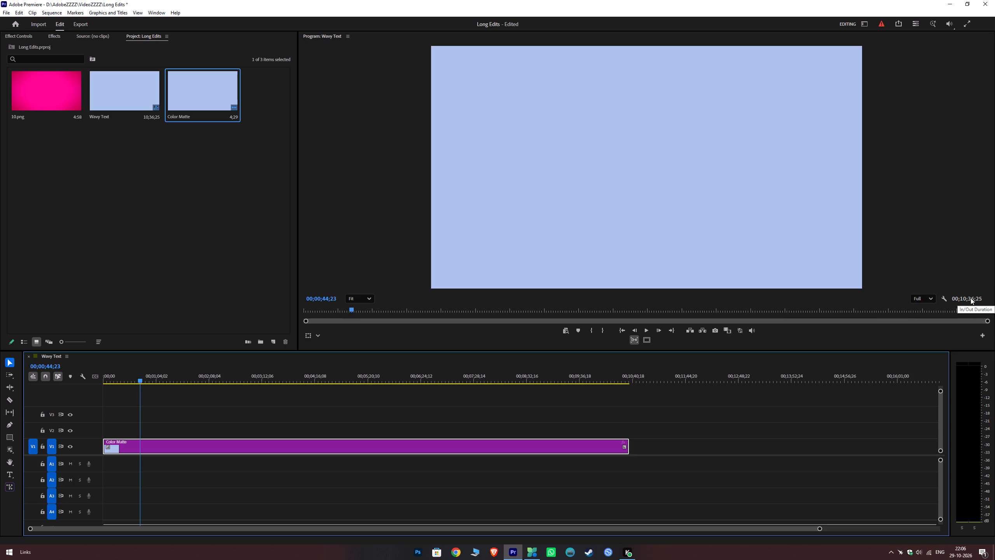
Move the playhead to about 00;05;59;08 on the timeline.
left_click_drag(971, 298, 965, 300)
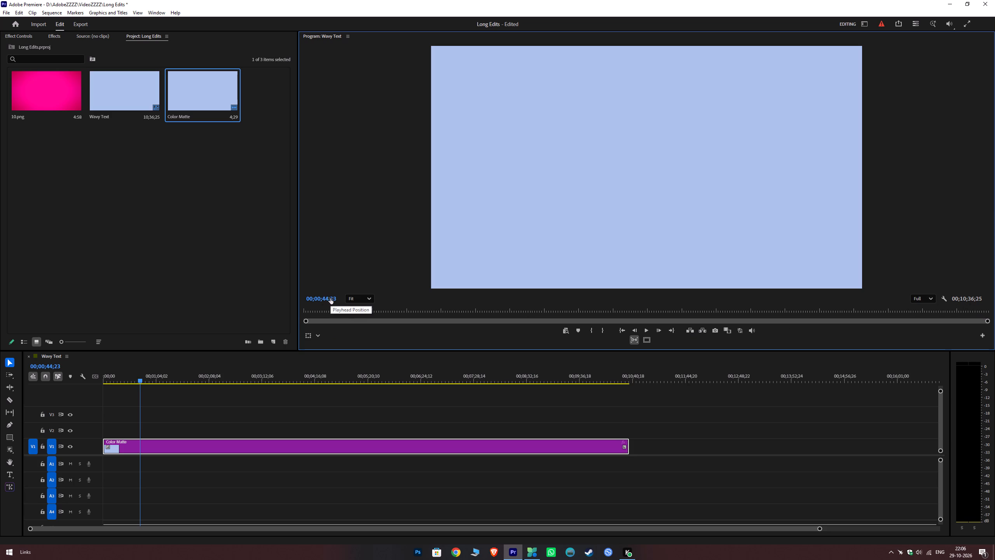
left_click_drag(334, 299, 281, 309)
left_click_drag(397, 382, 401, 383)
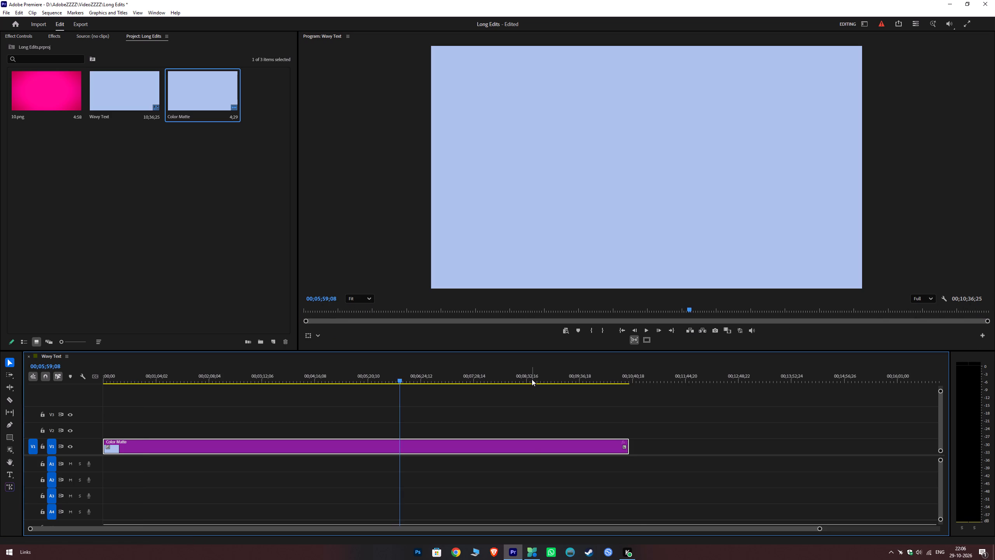
Trim the end of the color matte clip on V1 to a duration of about 00;10;01;15.
left_click_drag(531, 378, 614, 387)
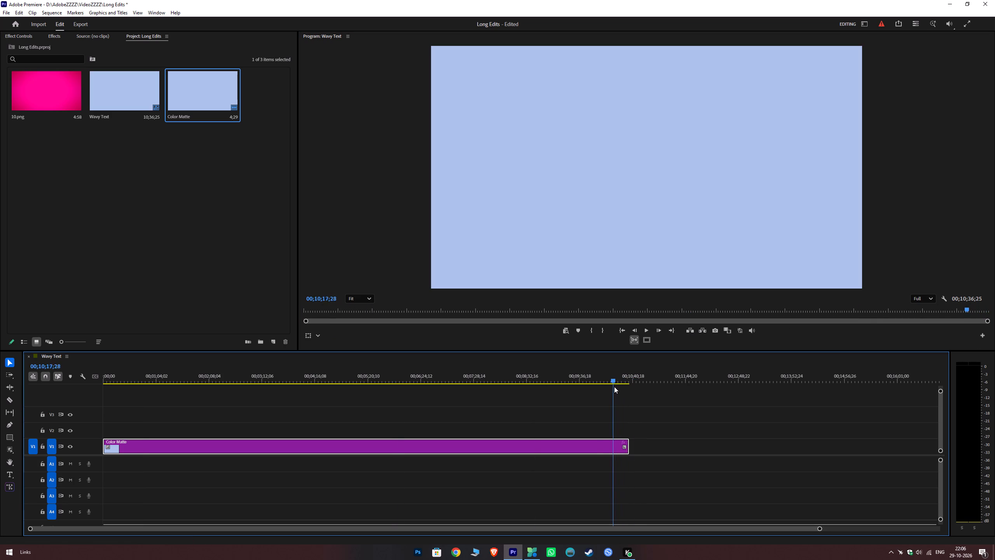
left_click_drag(614, 387, 595, 390)
left_click_drag(628, 447, 590, 448)
left_click(607, 407)
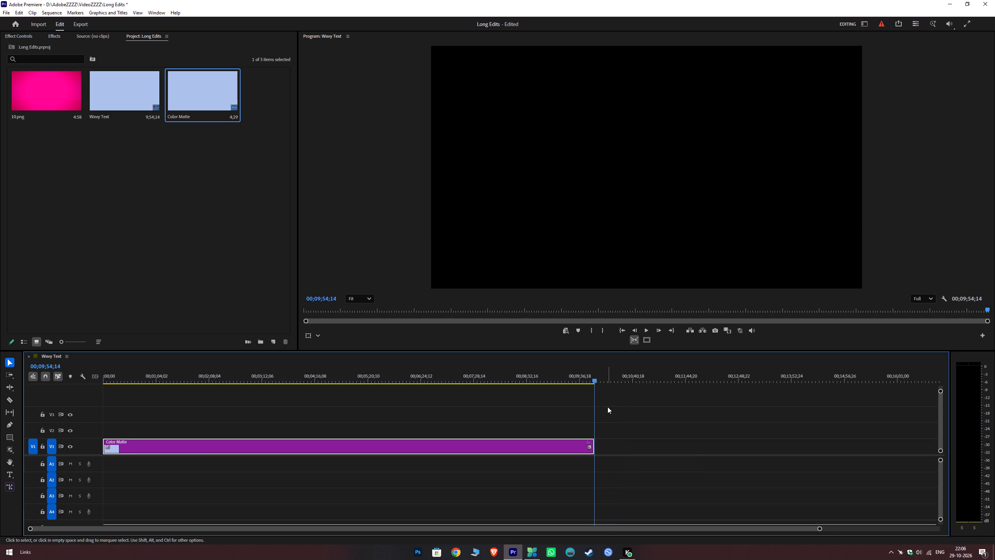
left_click_drag(584, 380, 600, 381)
left_click(591, 446)
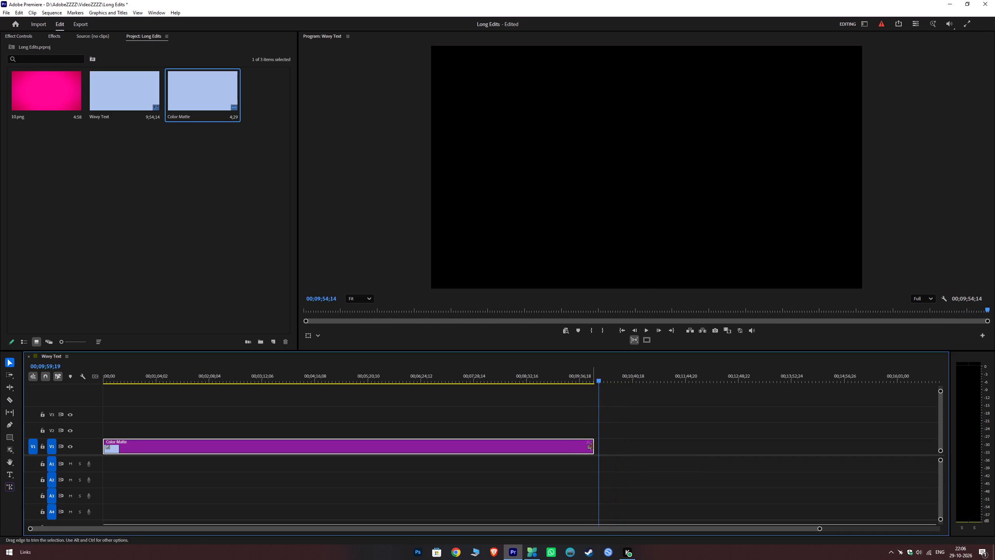
left_click_drag(592, 446, 597, 447)
left_click_drag(586, 375, 597, 384)
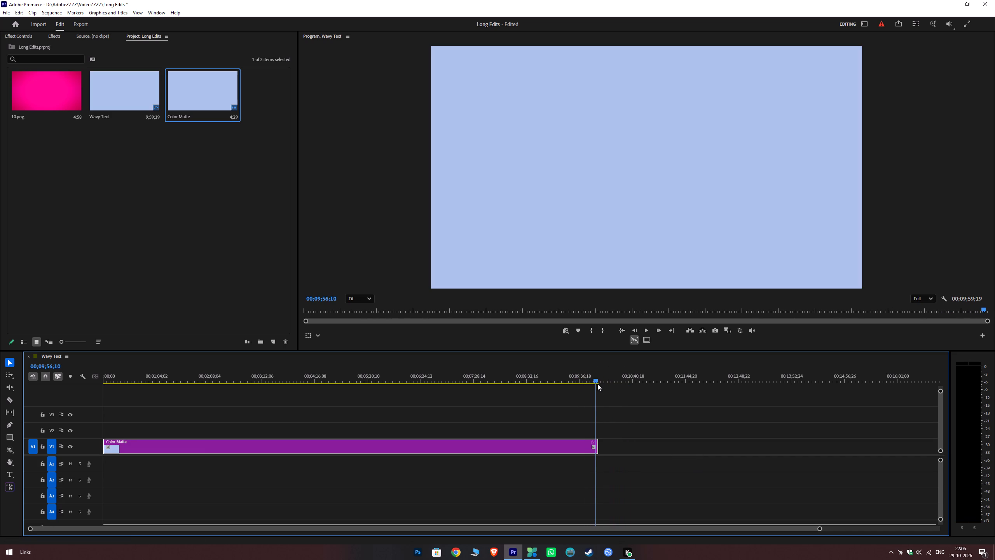
left_click_drag(597, 384, 598, 385)
left_click(600, 448)
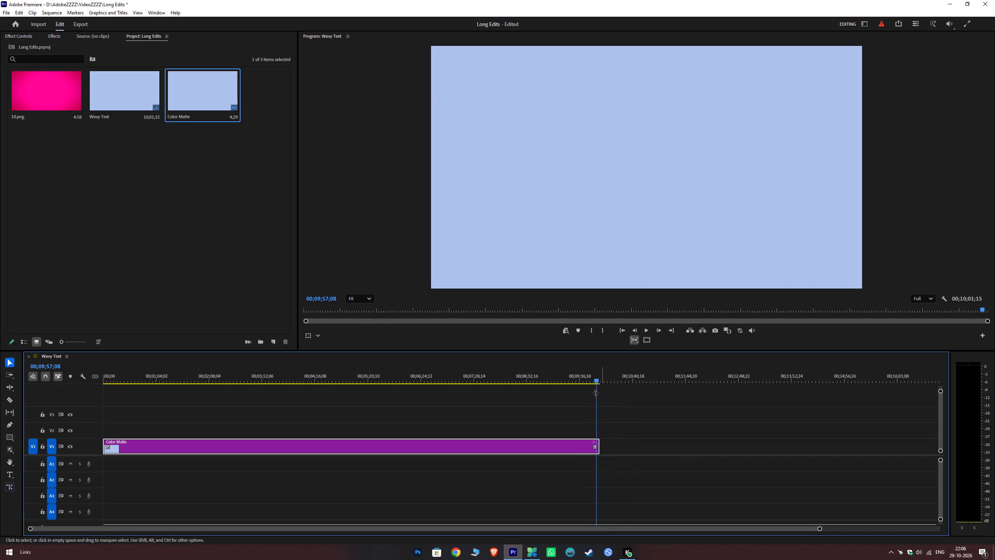
Add a text layer reading SMILEY SPIDEY over the color matte at about 00;04;11;05.
left_click_drag(596, 381, 0, 444)
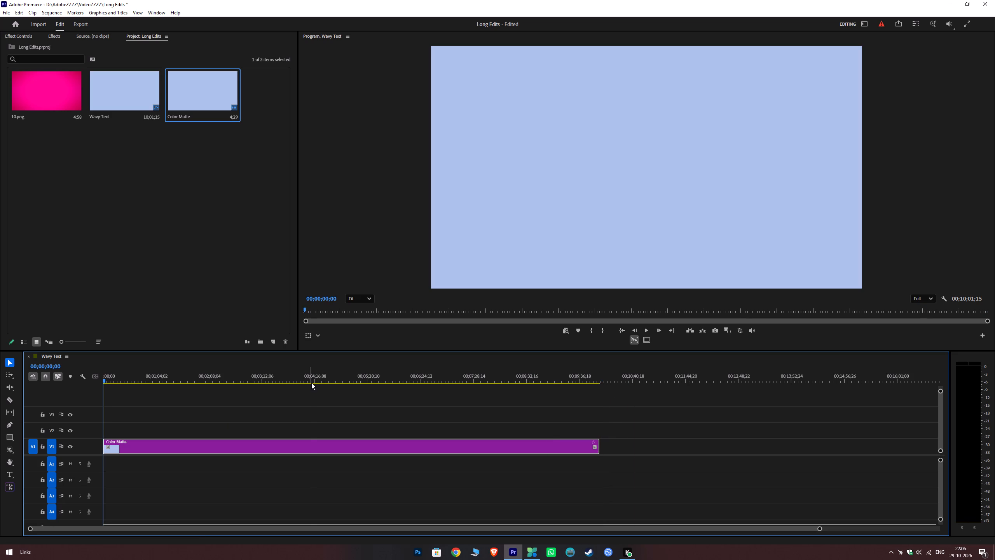
left_click(311, 383)
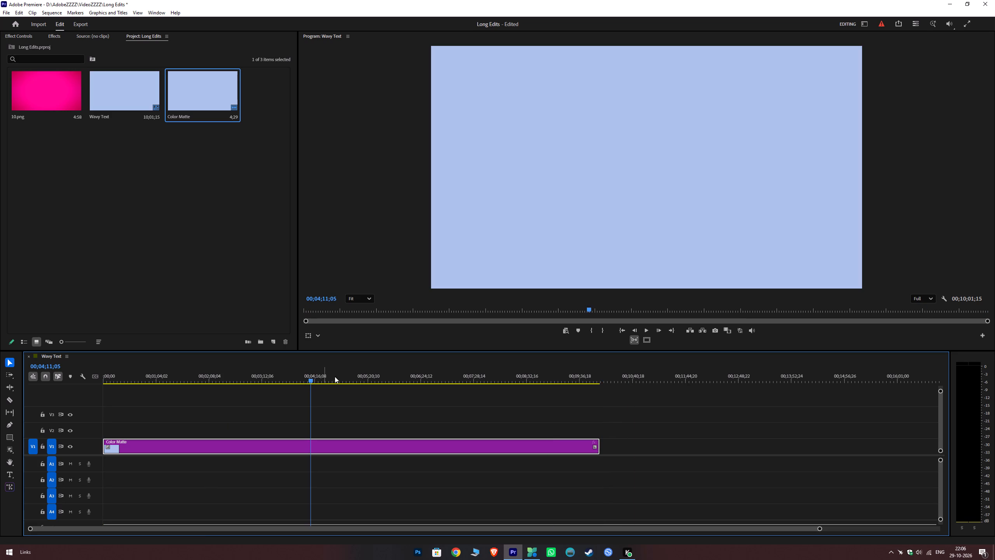
left_click(489, 216)
key("t")
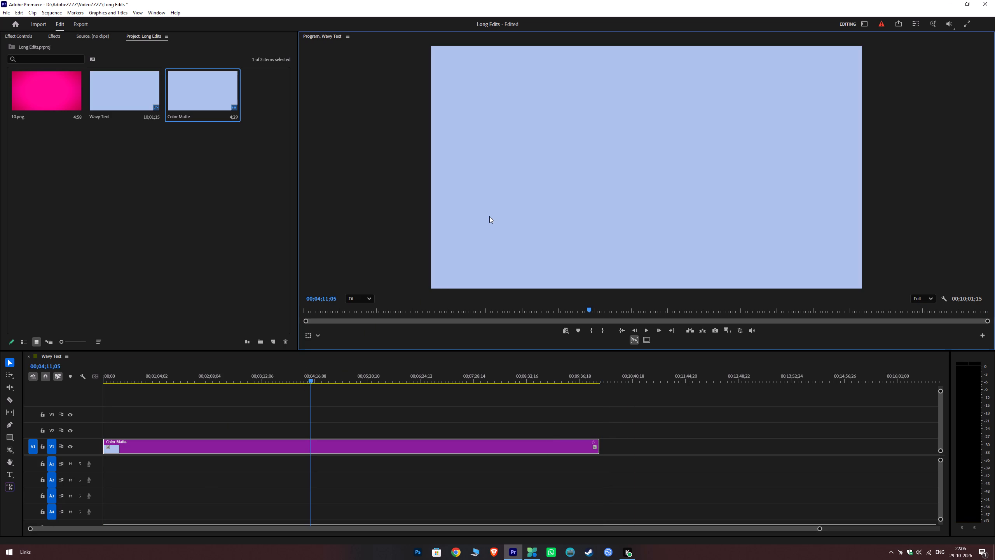
left_click(529, 184)
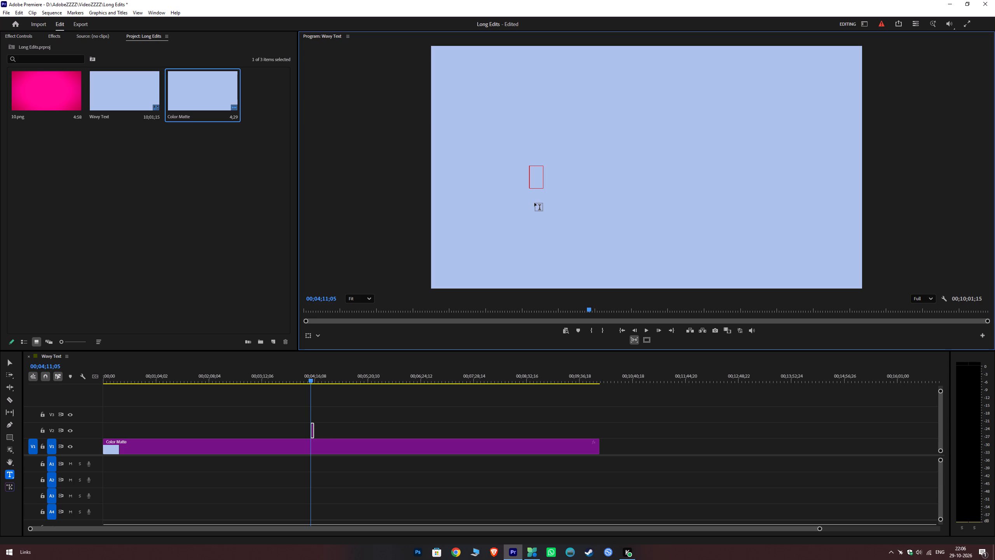
type("sMIEL")
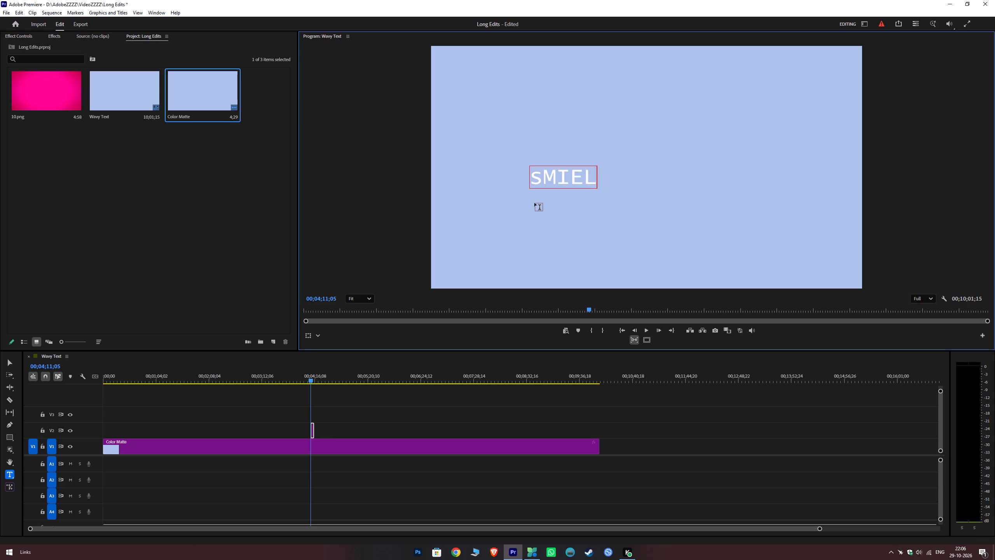
key("ctrl+a")
key("shift+s")
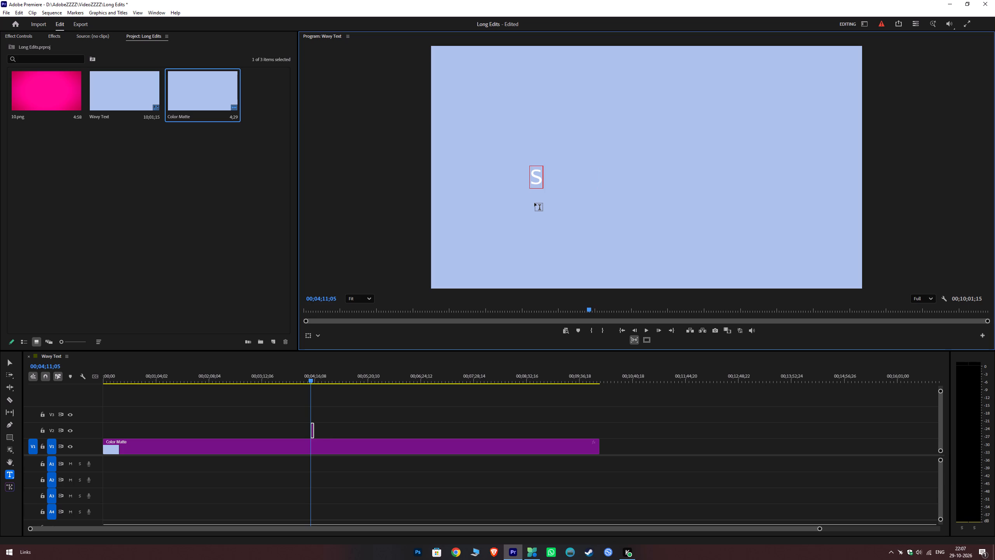
type("MI")
type("LEY")
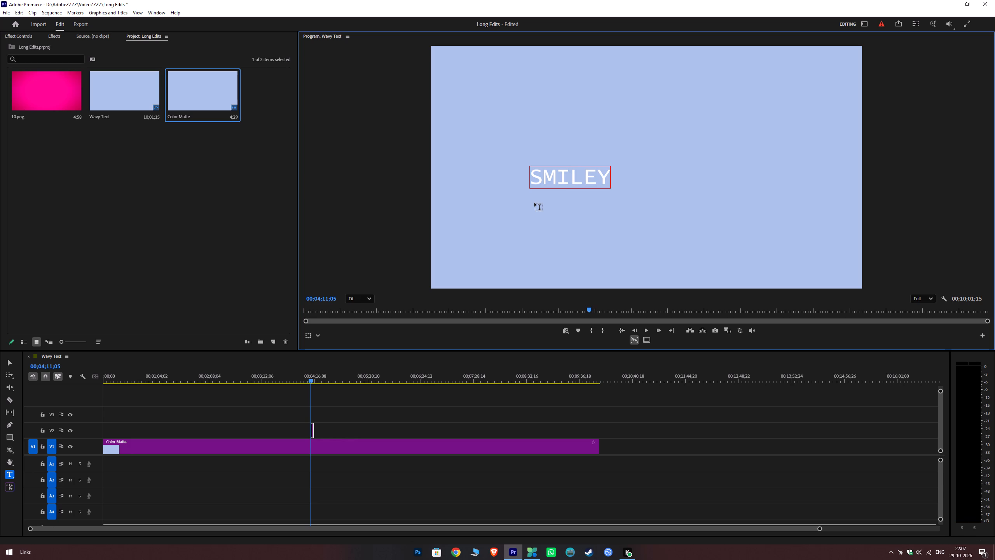
key("space")
type("SPIDEY")
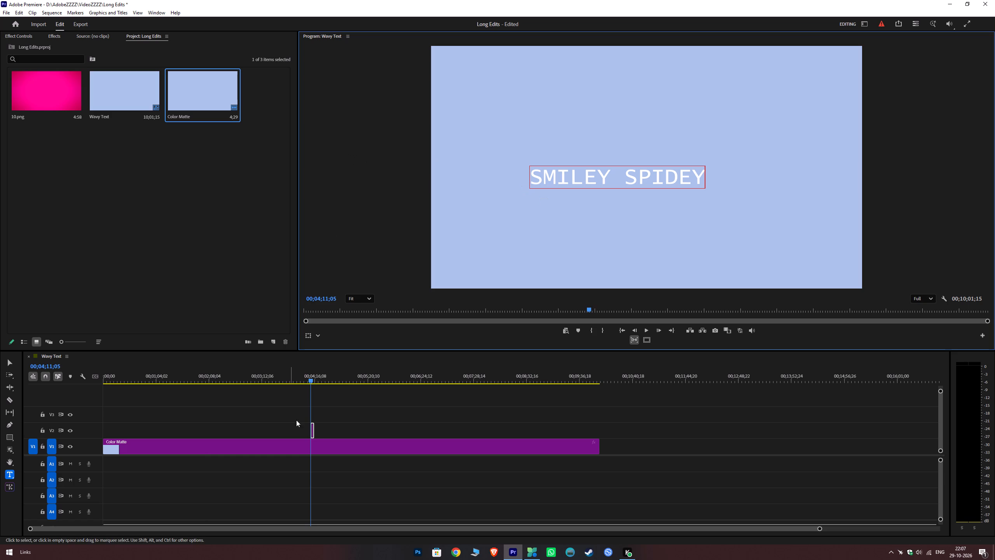
Extend the start of the SMILEY SPIDEY clip on V2 back to just before the 00;03;12;06 ruler mark.
left_click_drag(310, 431, 256, 433)
key("v")
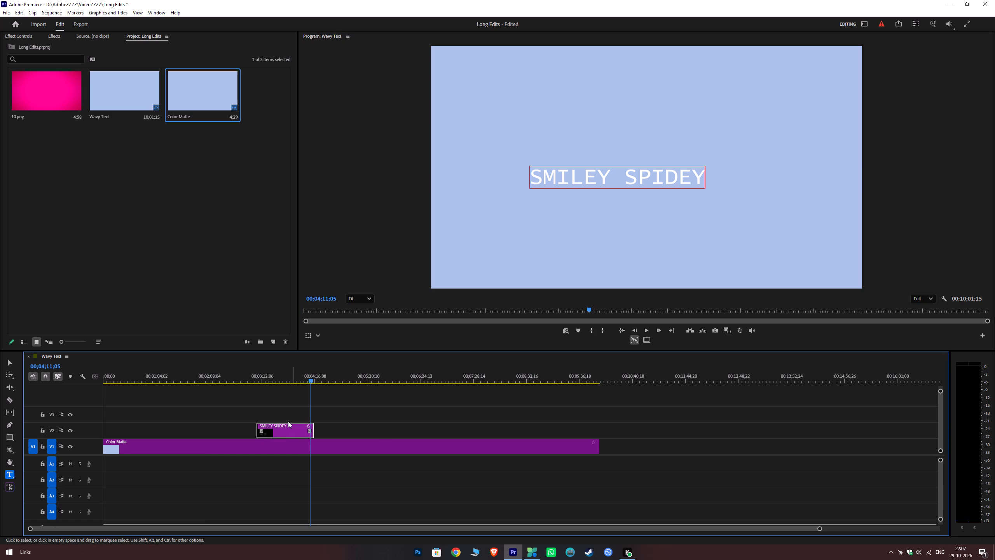
left_click(282, 408)
Set the font of the SMILEY SPIDEY text to Hey Comic in its source text settings.
left_click(271, 430)
left_click(29, 36)
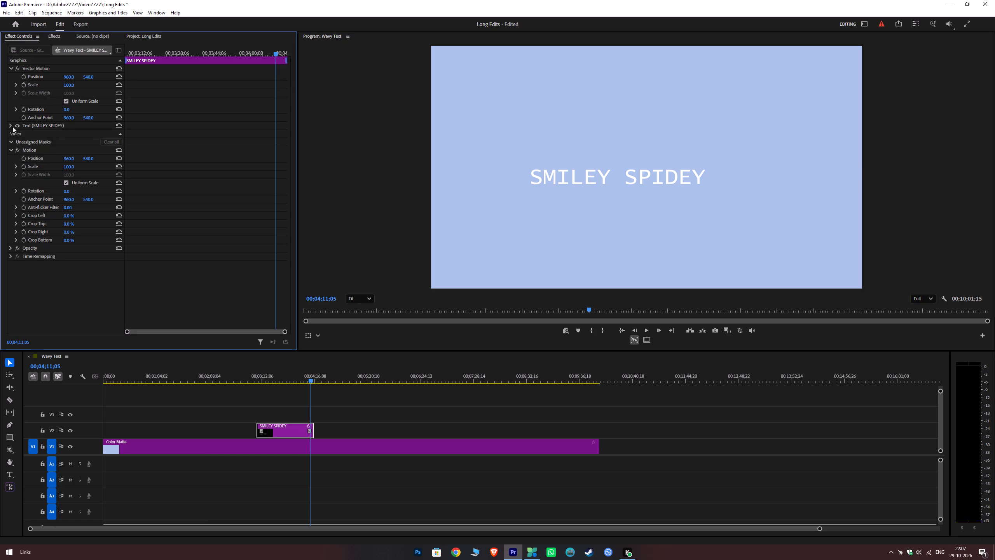
left_click(12, 126)
left_click(10, 125)
left_click(9, 126)
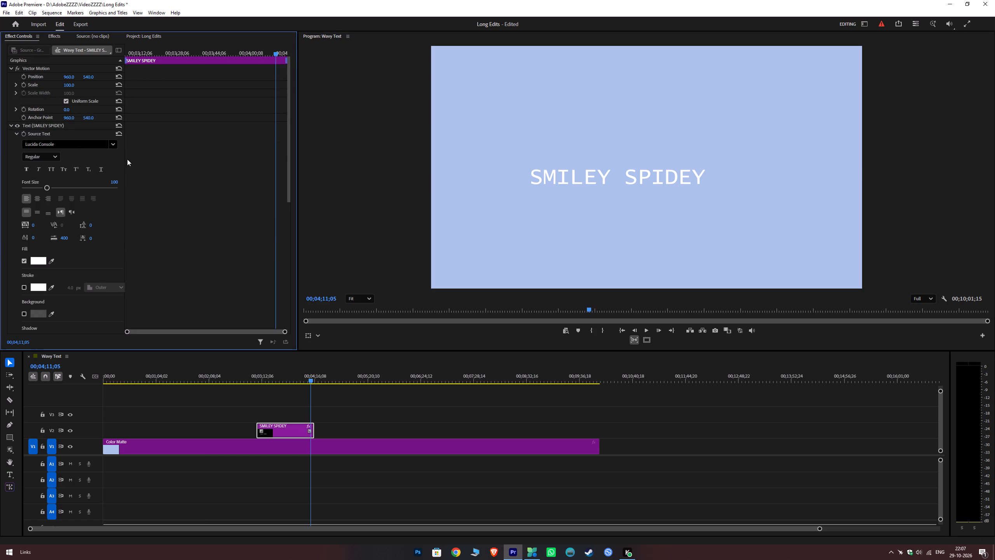
left_click_drag(124, 159, 207, 167)
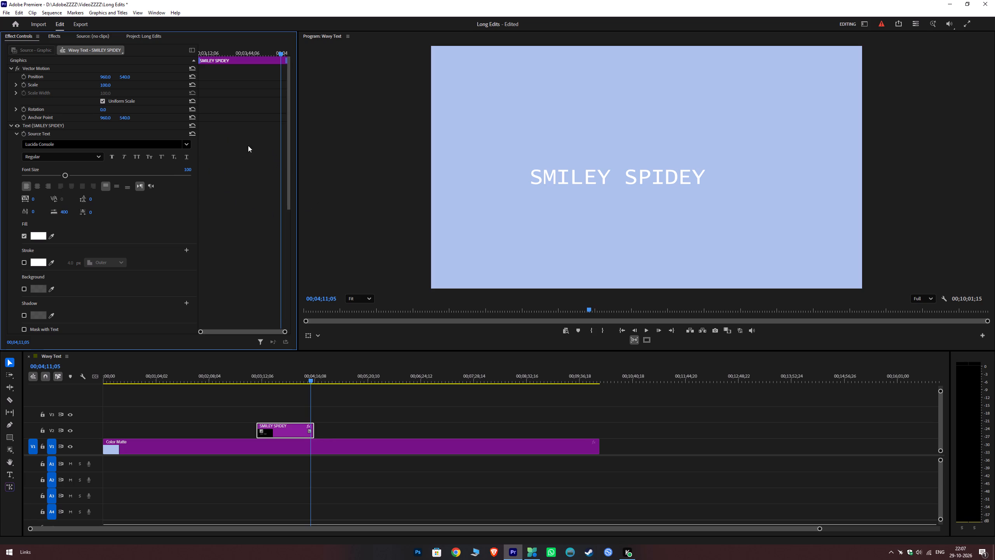
left_click(59, 145)
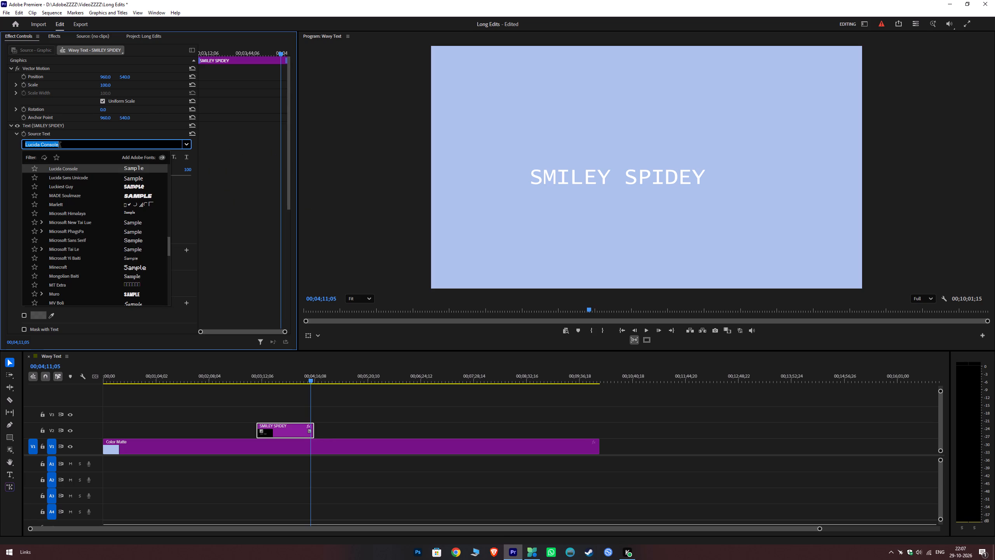
type("coc")
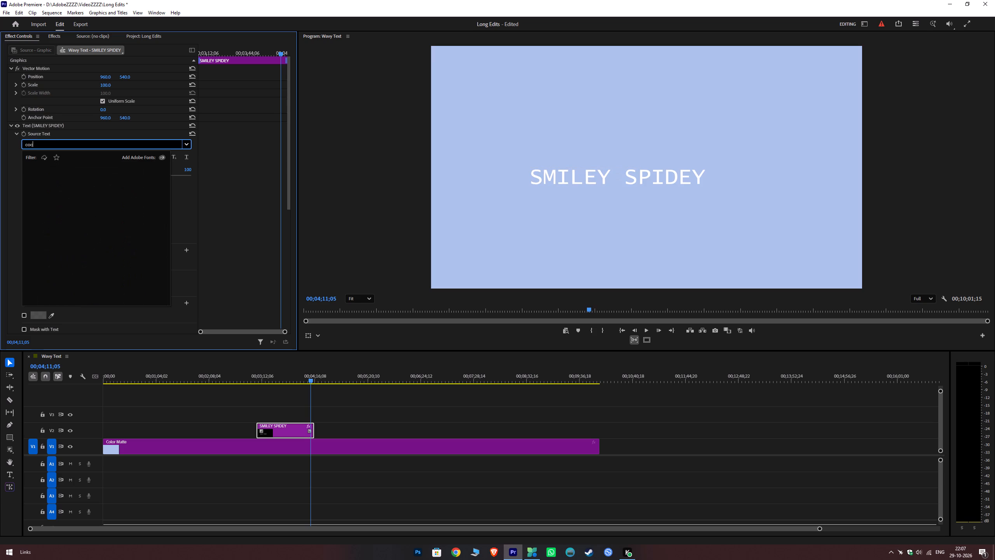
key("BackSpace")
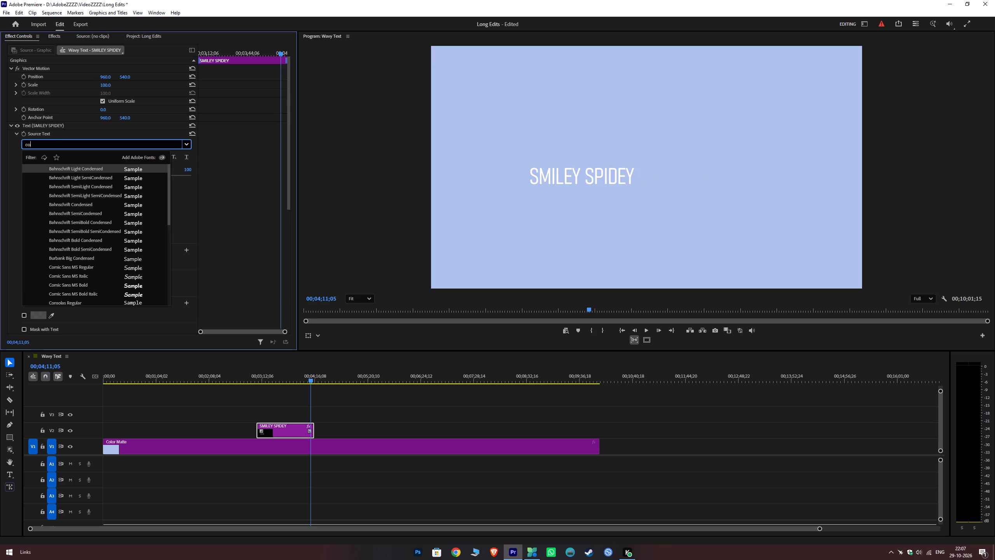
key("backslash")
key("BackSpace")
key("BackSpace")
key("BackSpace")
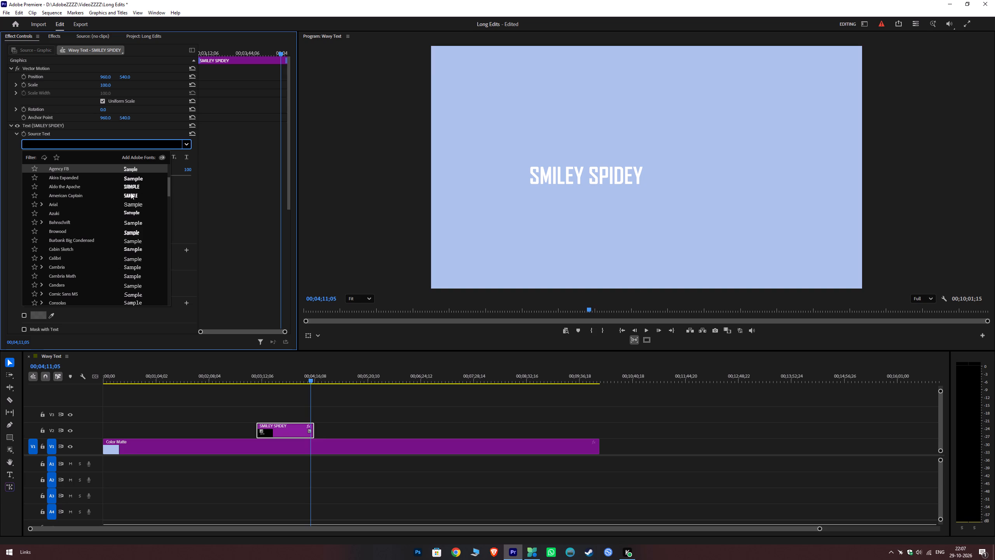
scroll(136, 240, "down", 8)
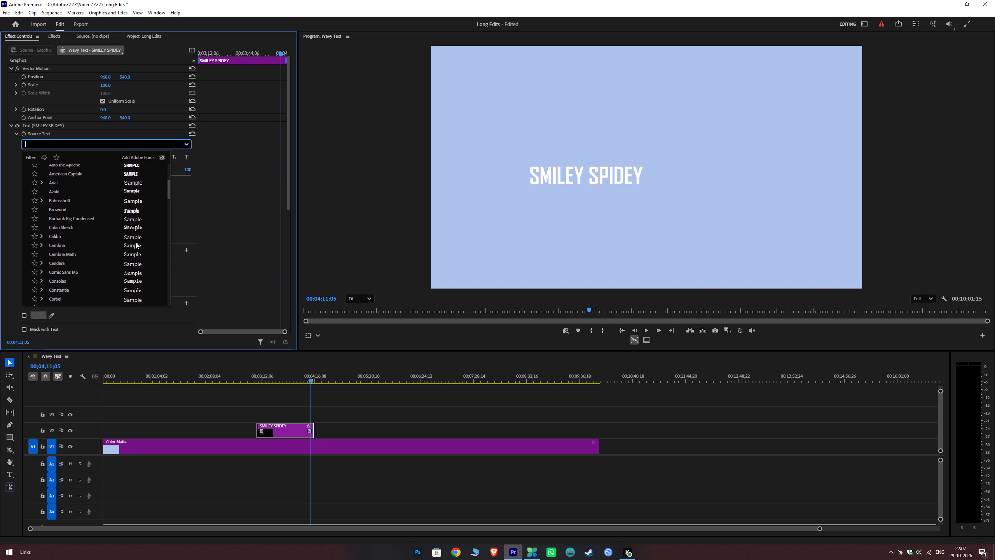
scroll(113, 219, "down", 4)
key("h")
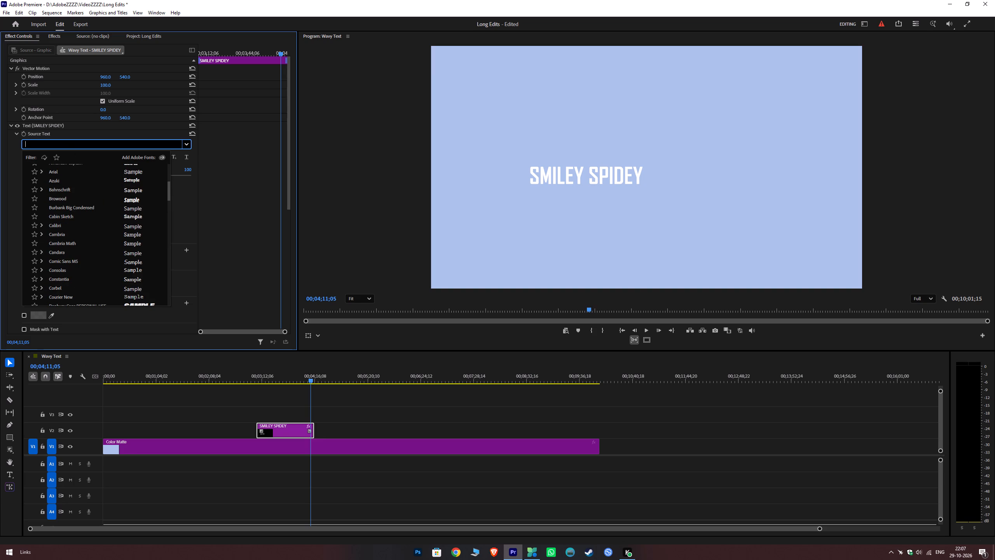
type("ey")
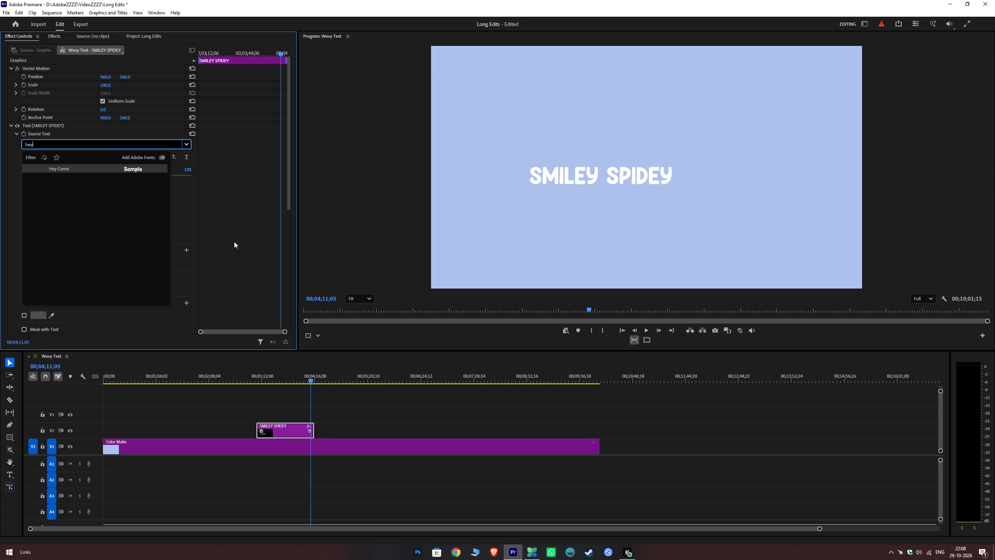
left_click(672, 178)
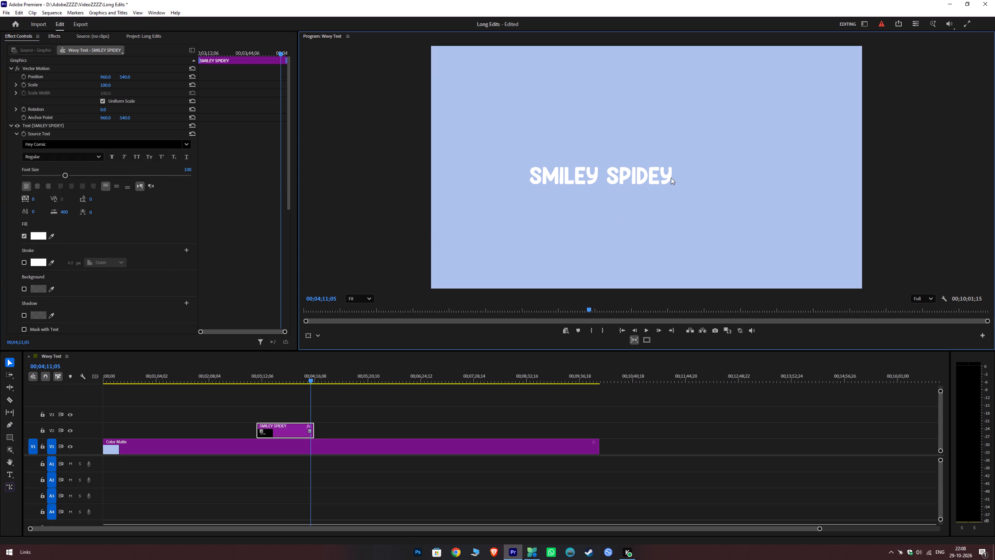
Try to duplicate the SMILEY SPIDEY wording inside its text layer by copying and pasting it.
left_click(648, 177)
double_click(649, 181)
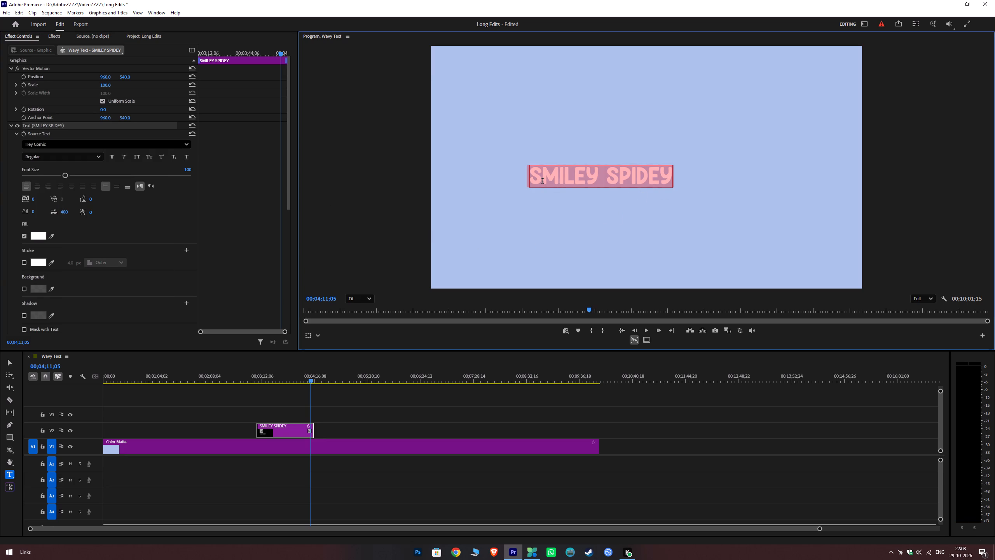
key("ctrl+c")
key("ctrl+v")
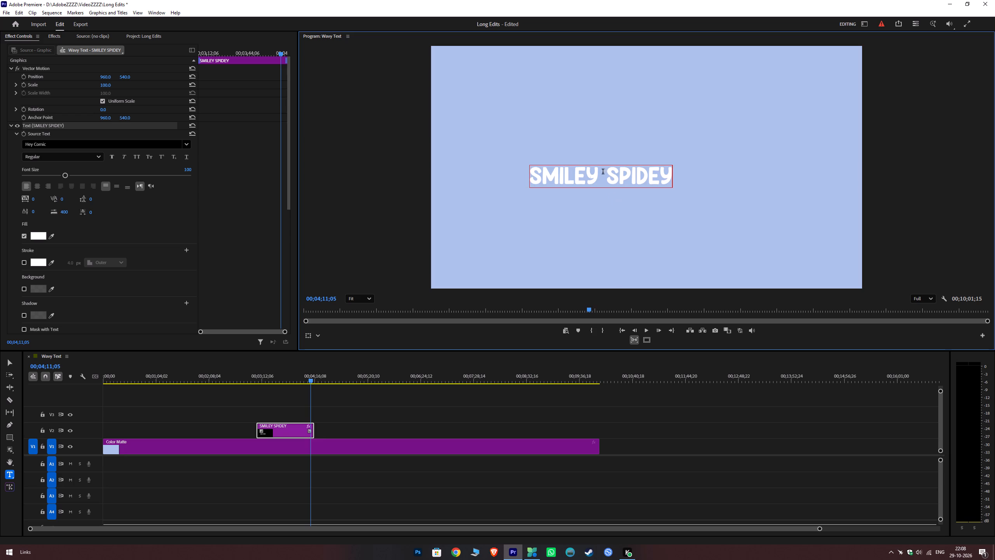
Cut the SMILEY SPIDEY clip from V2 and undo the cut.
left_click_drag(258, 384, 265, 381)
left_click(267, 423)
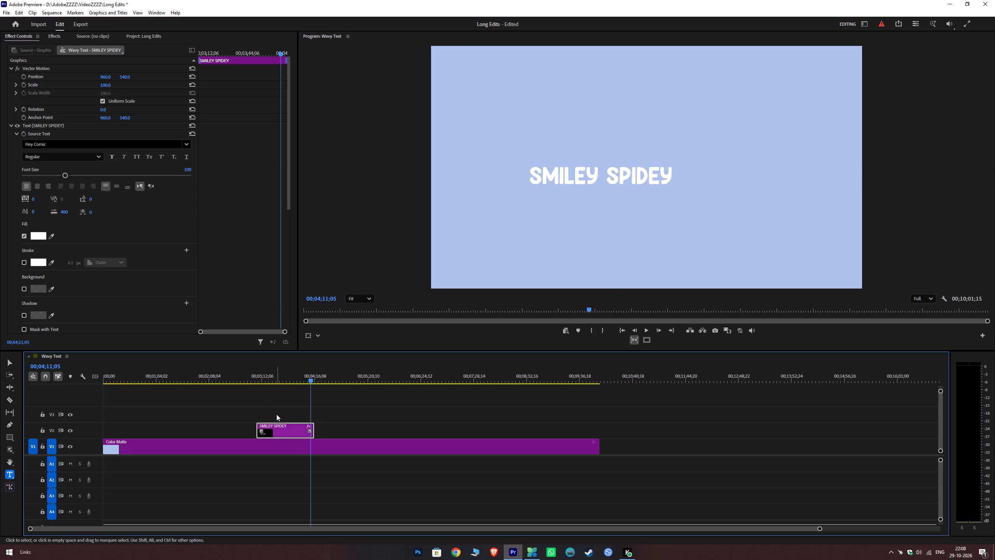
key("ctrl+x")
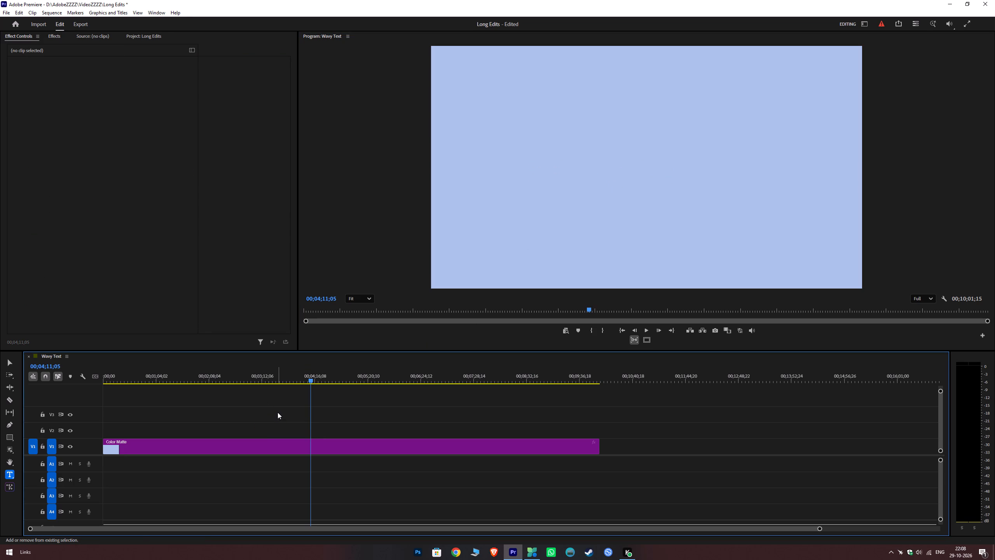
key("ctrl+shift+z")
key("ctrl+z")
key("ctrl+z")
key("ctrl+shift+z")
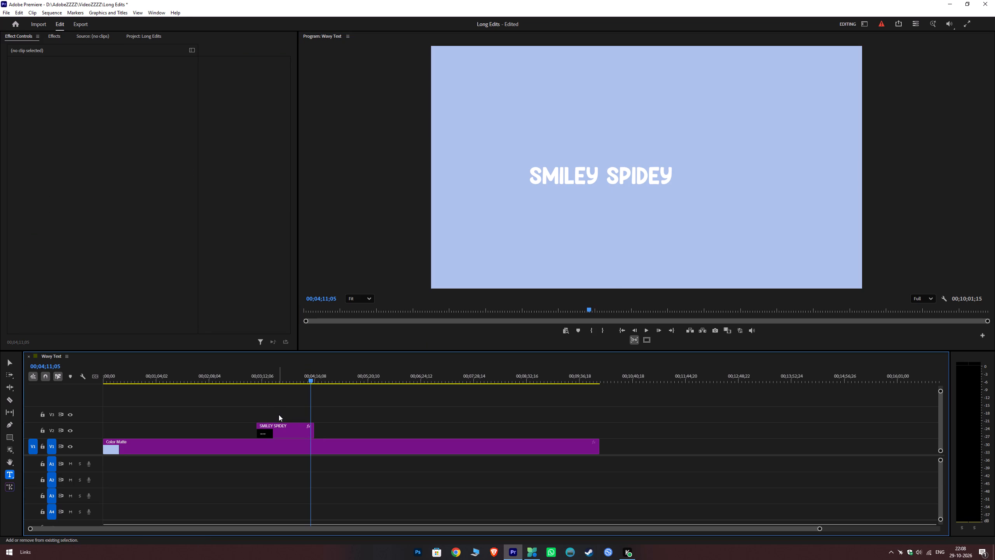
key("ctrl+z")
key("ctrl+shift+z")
Append a space and a pasted copy of the wording so the text reads SMILEY SPIDEY SMILEY SPIDEY.
left_click(274, 431)
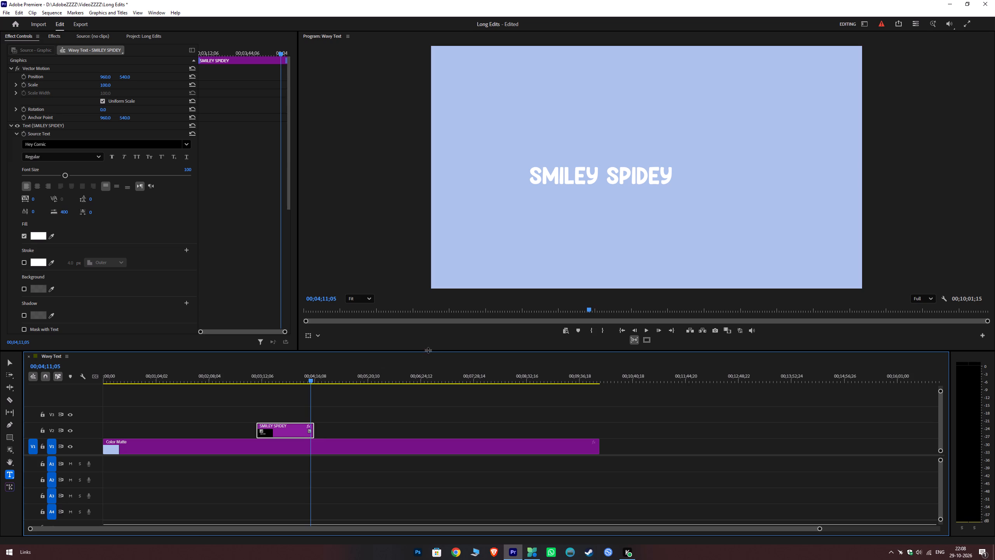
left_click(573, 175)
key("ctrl+a")
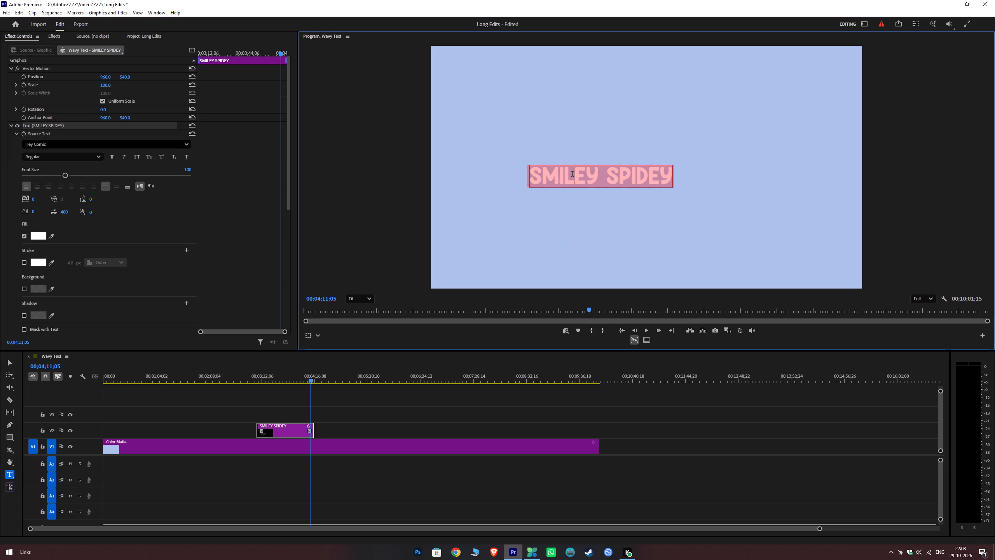
key("ctrl+c")
left_click(670, 181)
key("space")
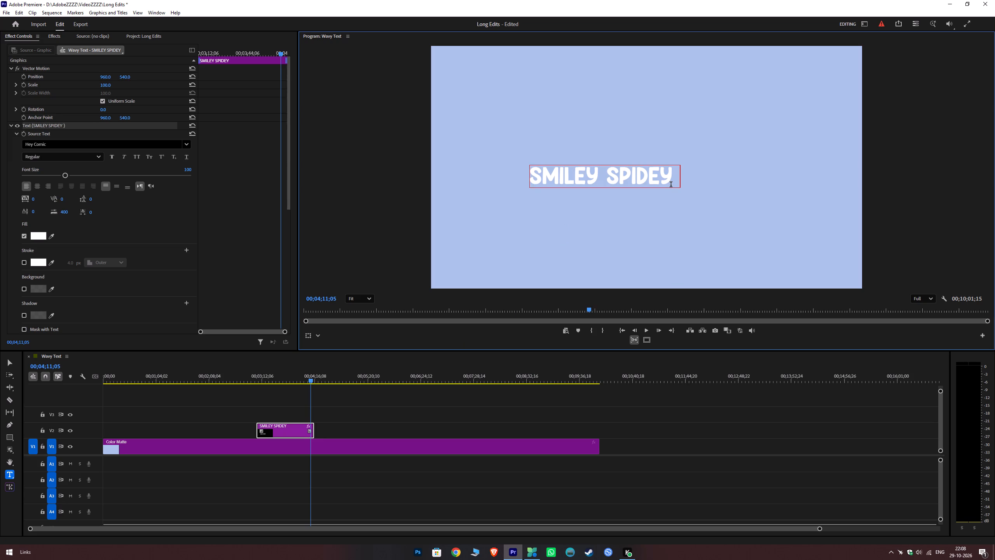
key("ctrl+v")
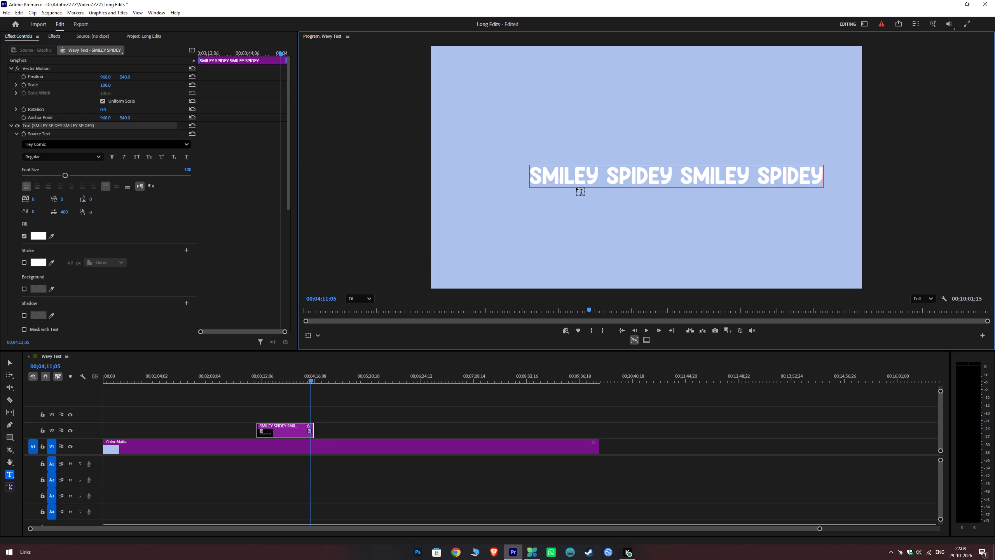
Replace the entire wording of the text layer with SMILEY followed by a space.
key("ctrl+a")
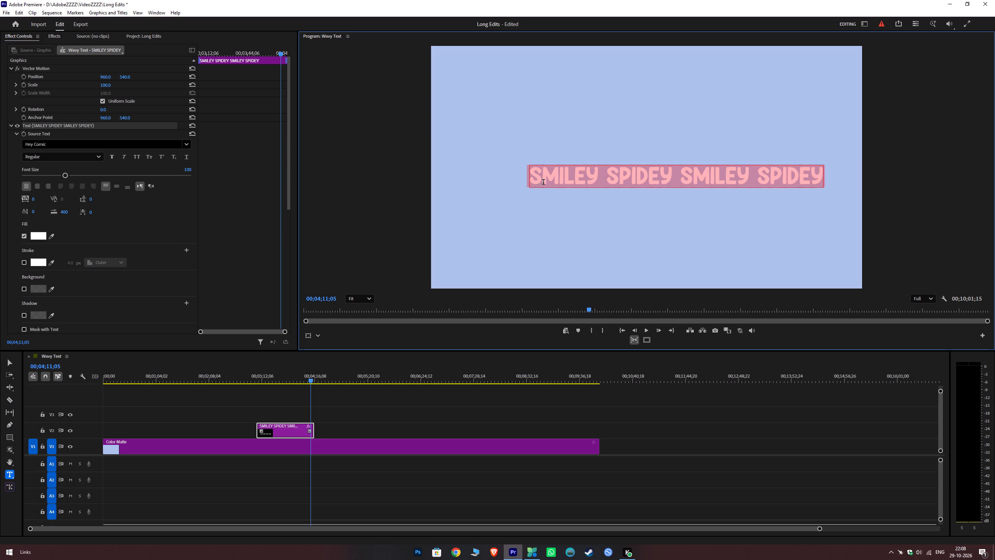
type("SMILEY")
key("space")
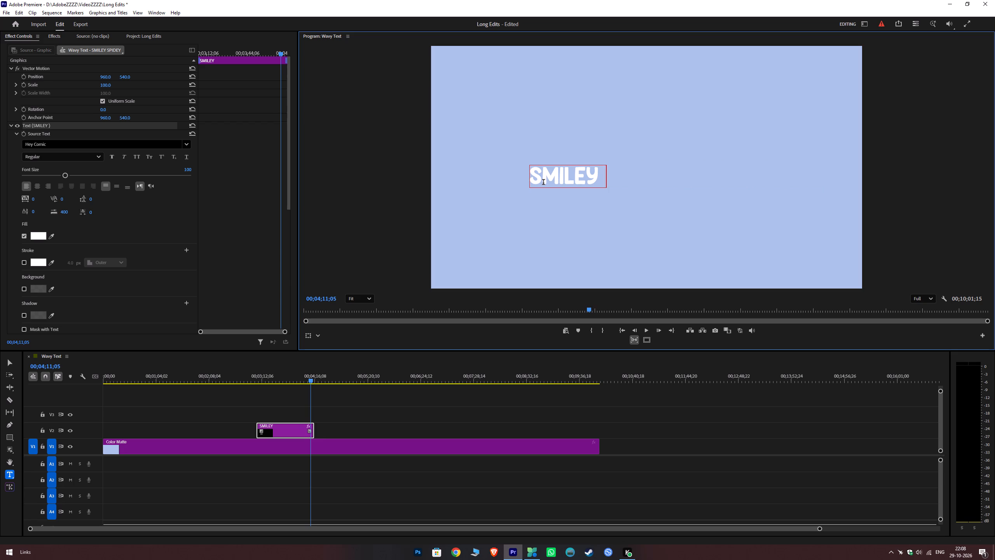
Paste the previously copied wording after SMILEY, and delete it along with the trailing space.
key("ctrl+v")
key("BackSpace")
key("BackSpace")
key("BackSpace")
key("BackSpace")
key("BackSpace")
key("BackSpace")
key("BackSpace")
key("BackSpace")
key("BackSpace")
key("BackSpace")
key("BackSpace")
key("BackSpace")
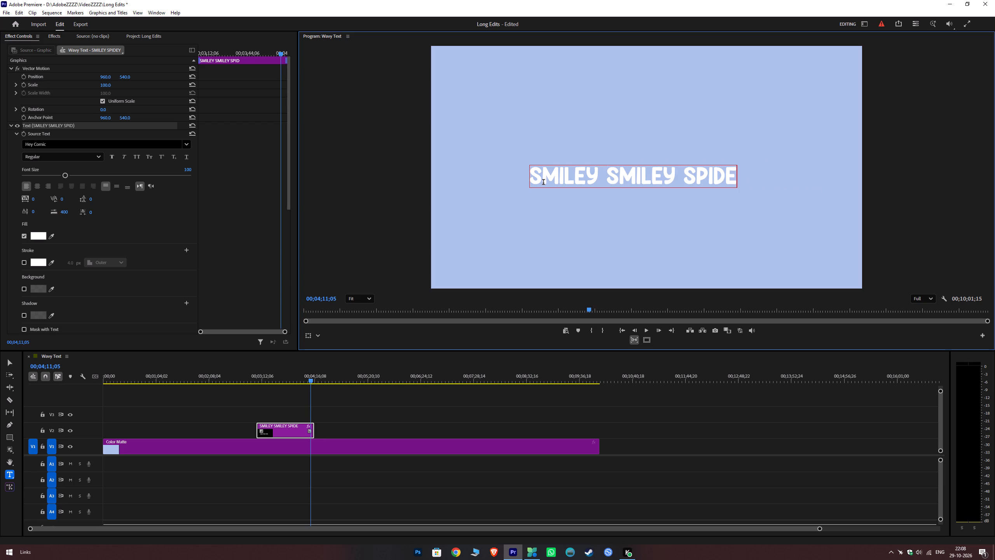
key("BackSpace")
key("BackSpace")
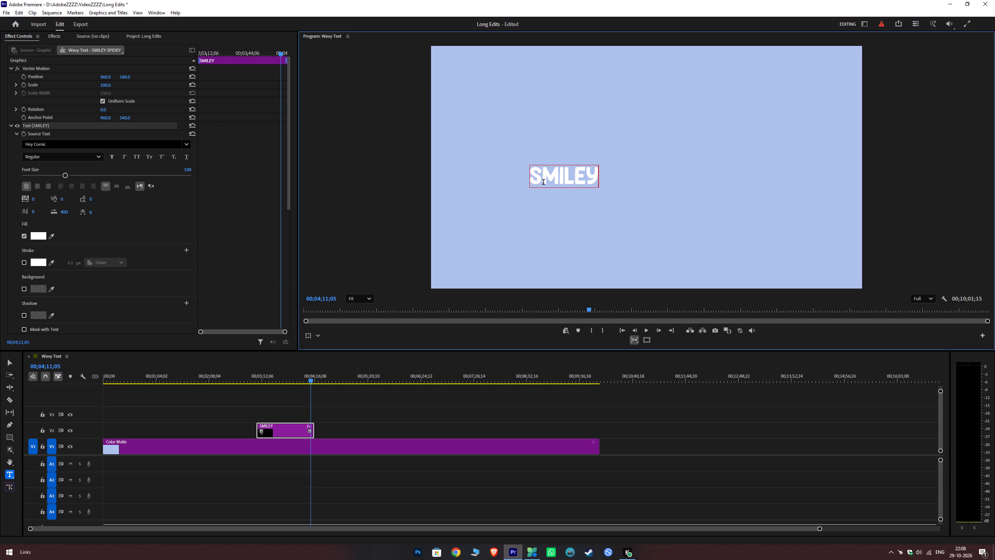
Copy the word SMILEY and paste it after itself with separating spaces until the line holds SMILEY five times.
key("ctrl+a")
key("ctrl+c")
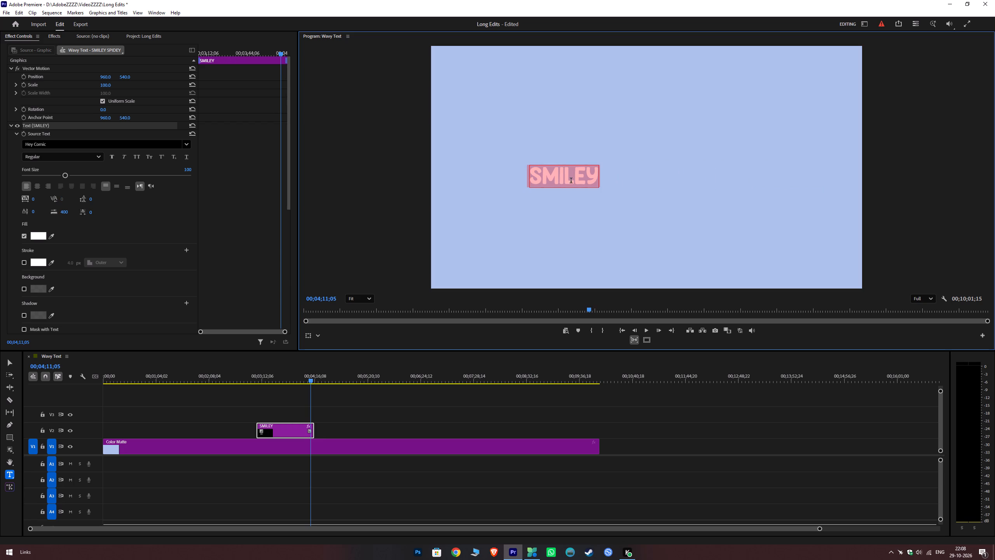
left_click(596, 182)
key("space")
key("ctrl+v")
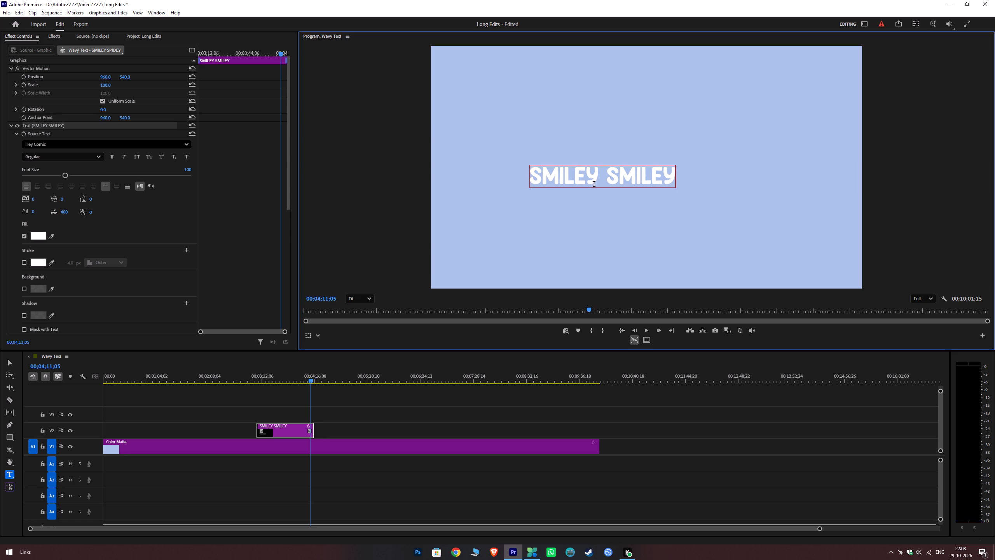
key("space")
key("ctrl+v")
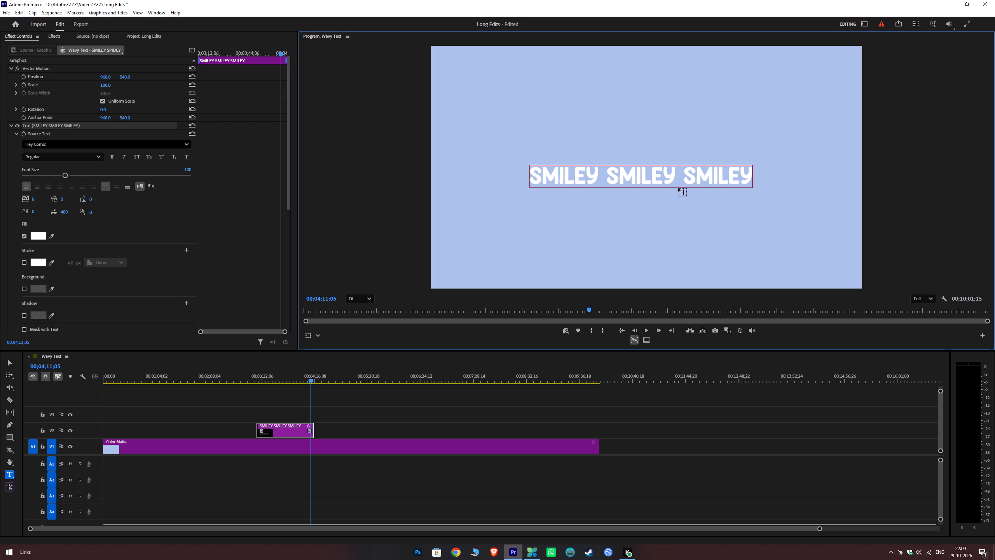
key("space")
key("ctrl+v")
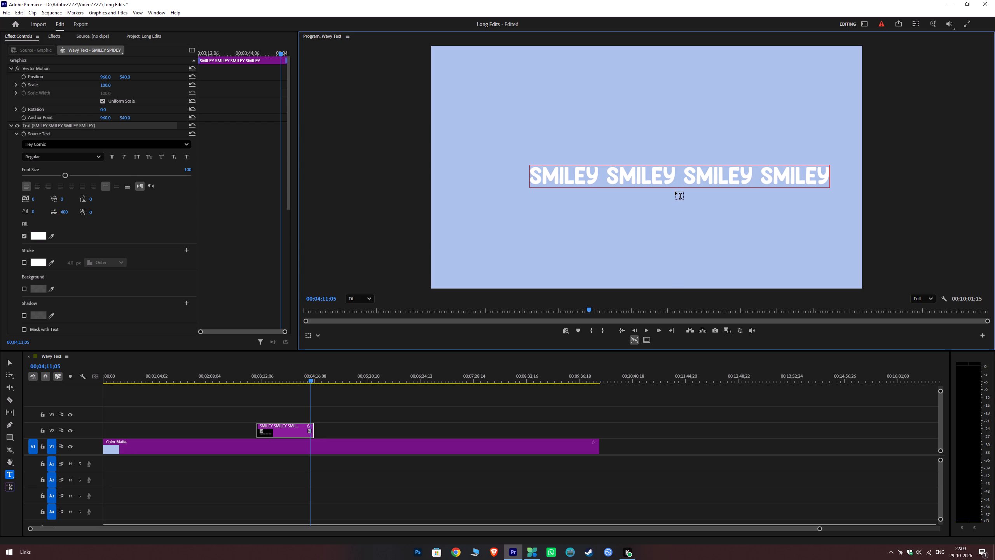
key("space")
key("ctrl+v")
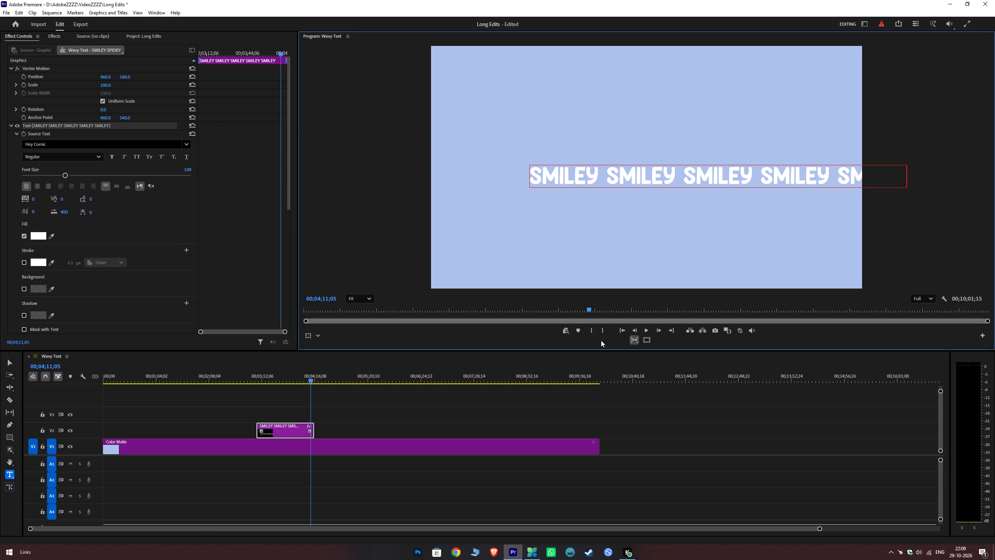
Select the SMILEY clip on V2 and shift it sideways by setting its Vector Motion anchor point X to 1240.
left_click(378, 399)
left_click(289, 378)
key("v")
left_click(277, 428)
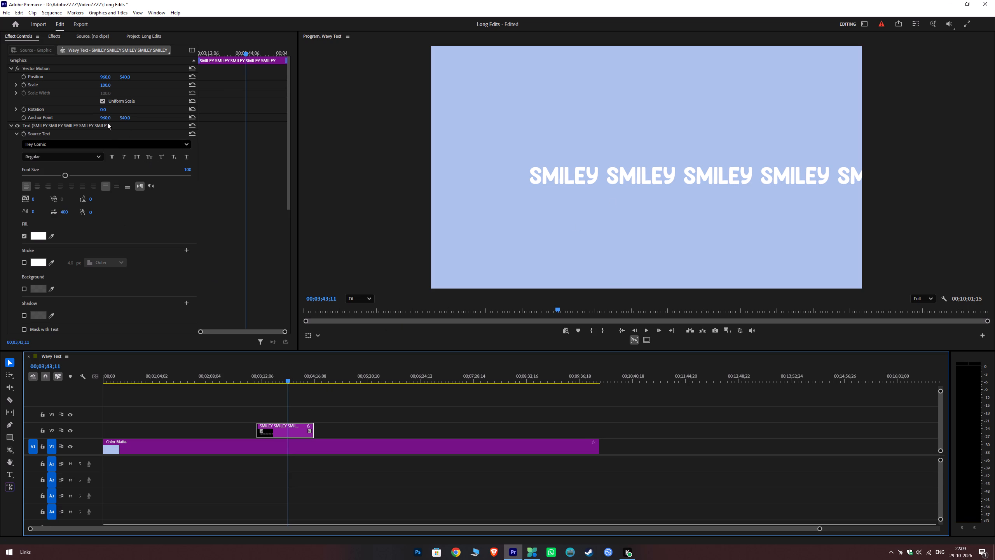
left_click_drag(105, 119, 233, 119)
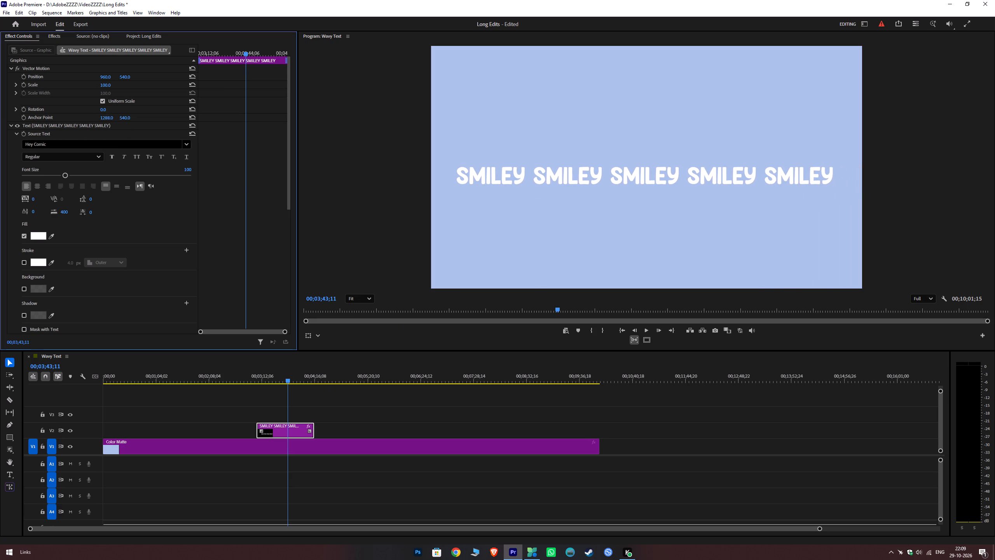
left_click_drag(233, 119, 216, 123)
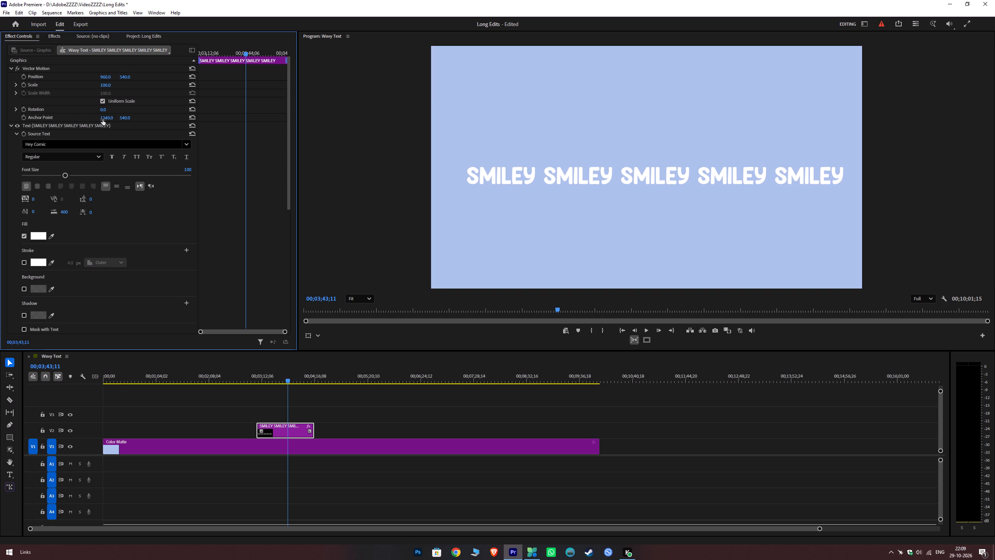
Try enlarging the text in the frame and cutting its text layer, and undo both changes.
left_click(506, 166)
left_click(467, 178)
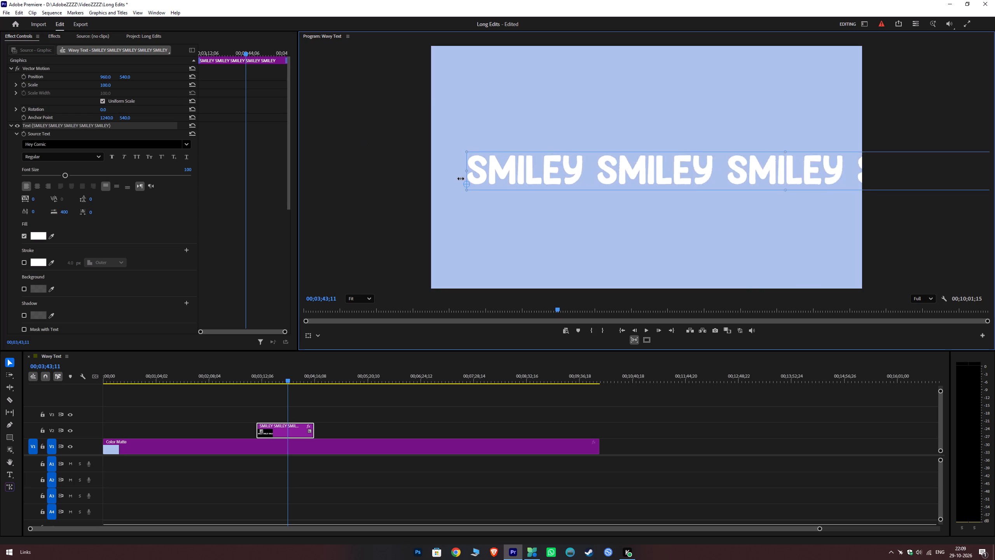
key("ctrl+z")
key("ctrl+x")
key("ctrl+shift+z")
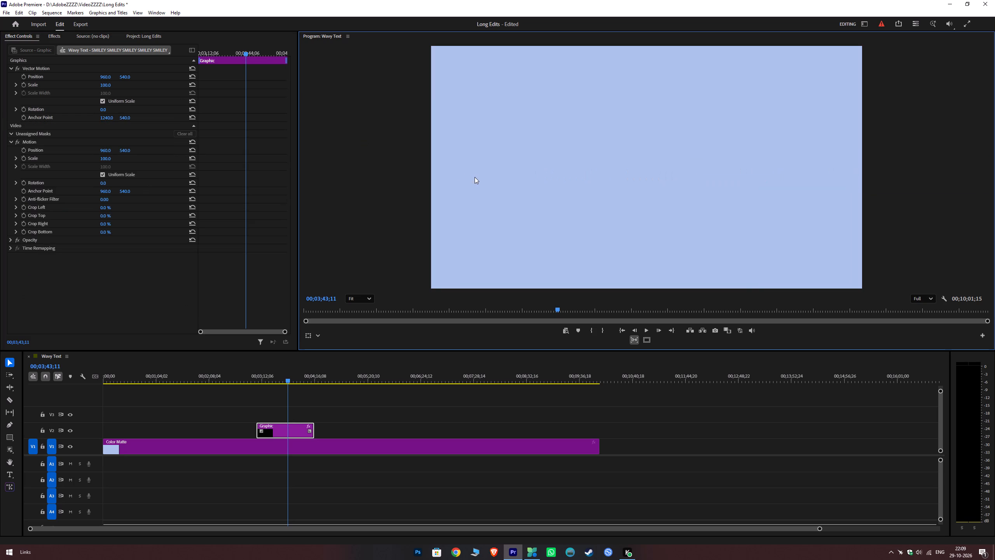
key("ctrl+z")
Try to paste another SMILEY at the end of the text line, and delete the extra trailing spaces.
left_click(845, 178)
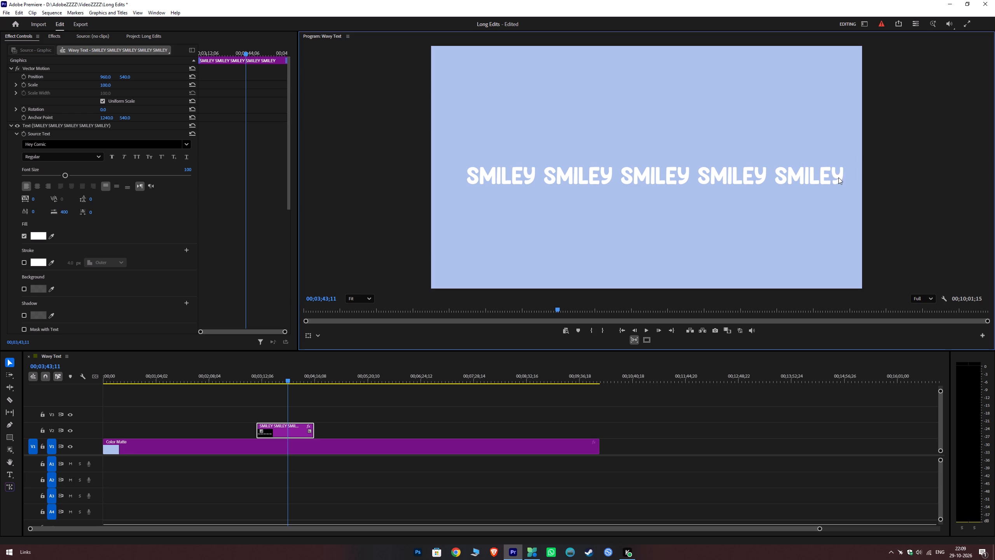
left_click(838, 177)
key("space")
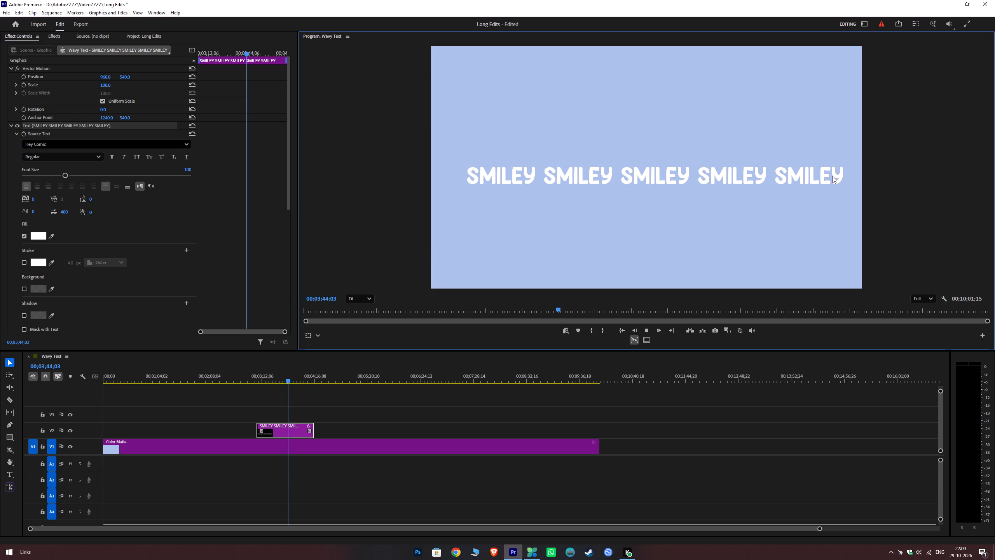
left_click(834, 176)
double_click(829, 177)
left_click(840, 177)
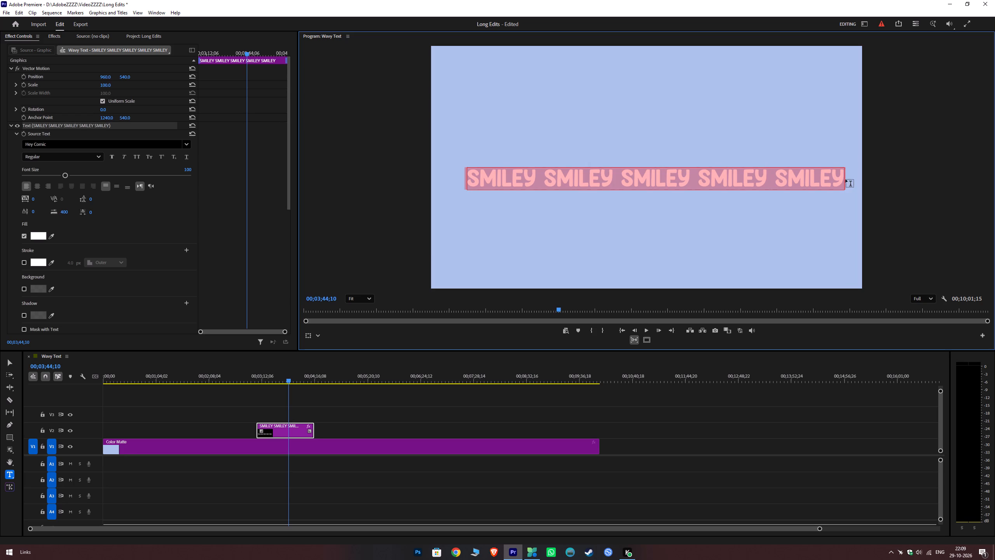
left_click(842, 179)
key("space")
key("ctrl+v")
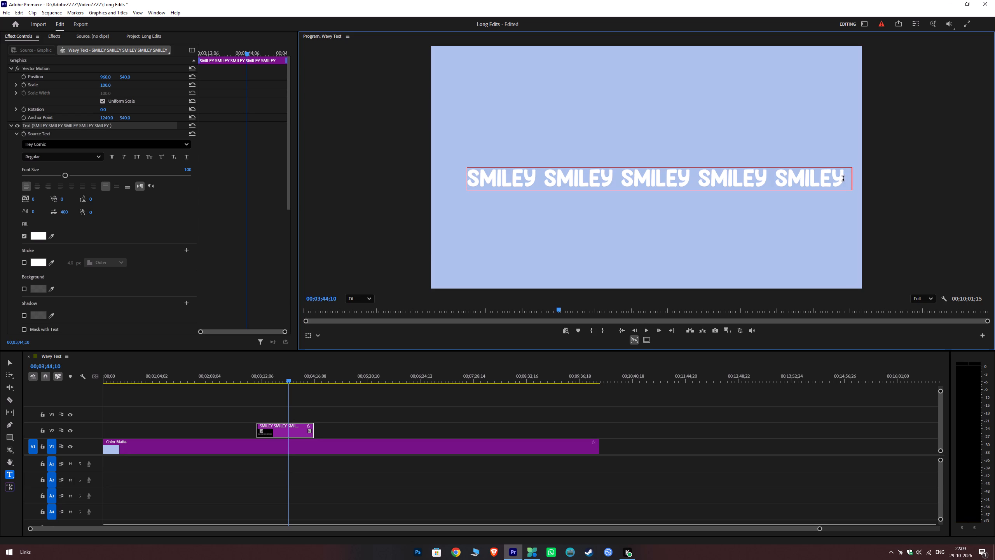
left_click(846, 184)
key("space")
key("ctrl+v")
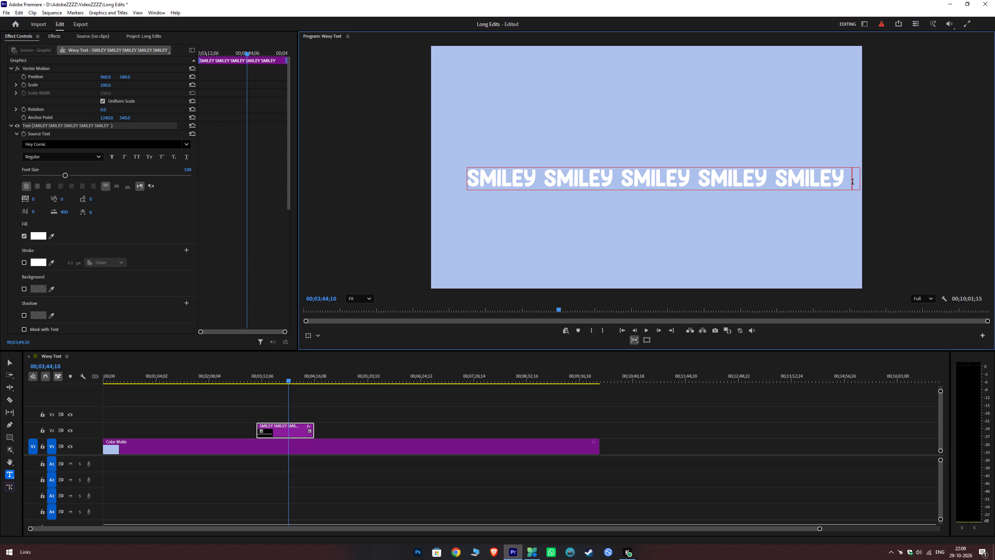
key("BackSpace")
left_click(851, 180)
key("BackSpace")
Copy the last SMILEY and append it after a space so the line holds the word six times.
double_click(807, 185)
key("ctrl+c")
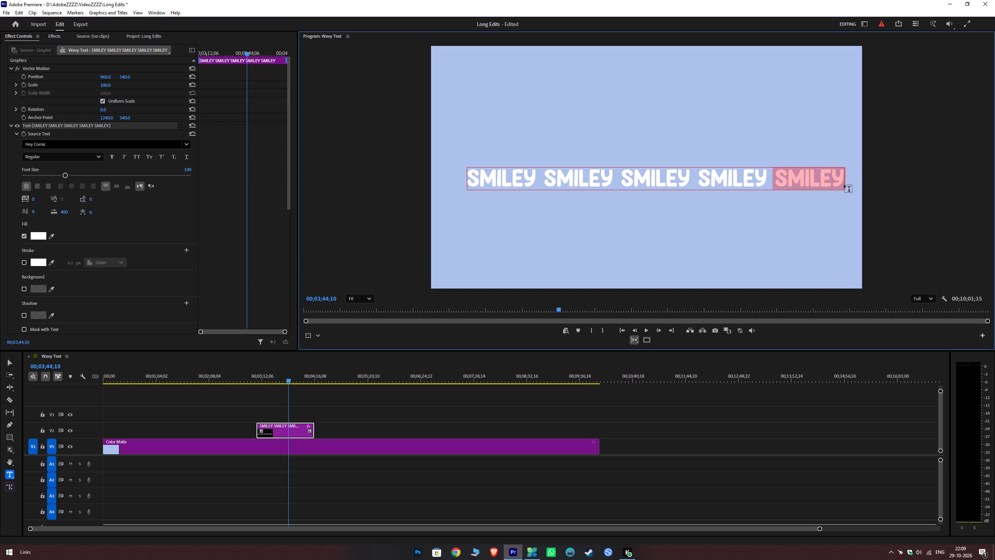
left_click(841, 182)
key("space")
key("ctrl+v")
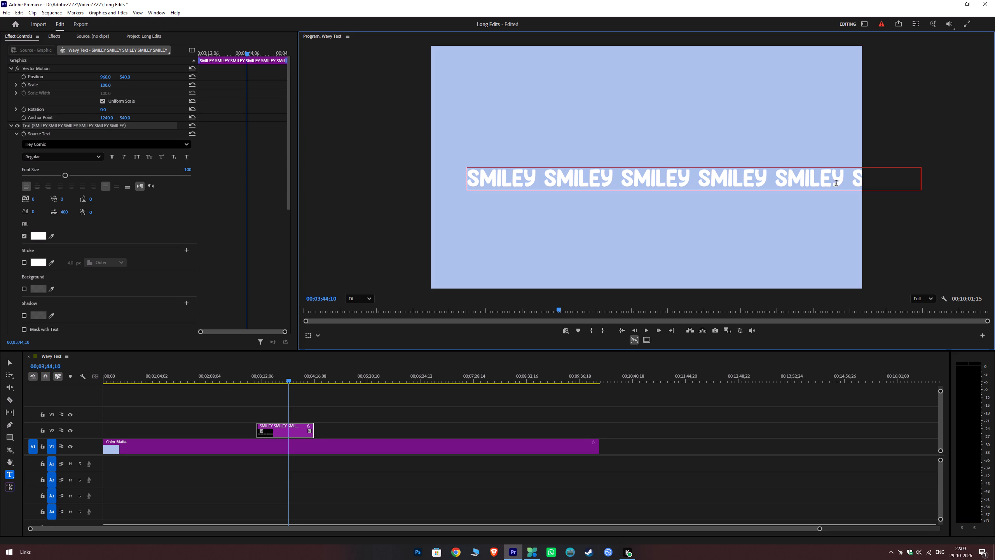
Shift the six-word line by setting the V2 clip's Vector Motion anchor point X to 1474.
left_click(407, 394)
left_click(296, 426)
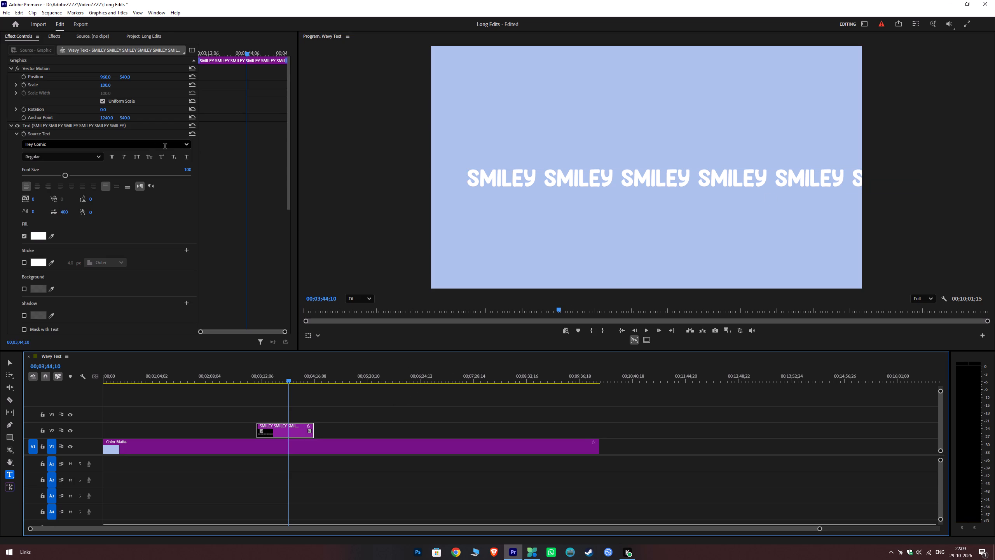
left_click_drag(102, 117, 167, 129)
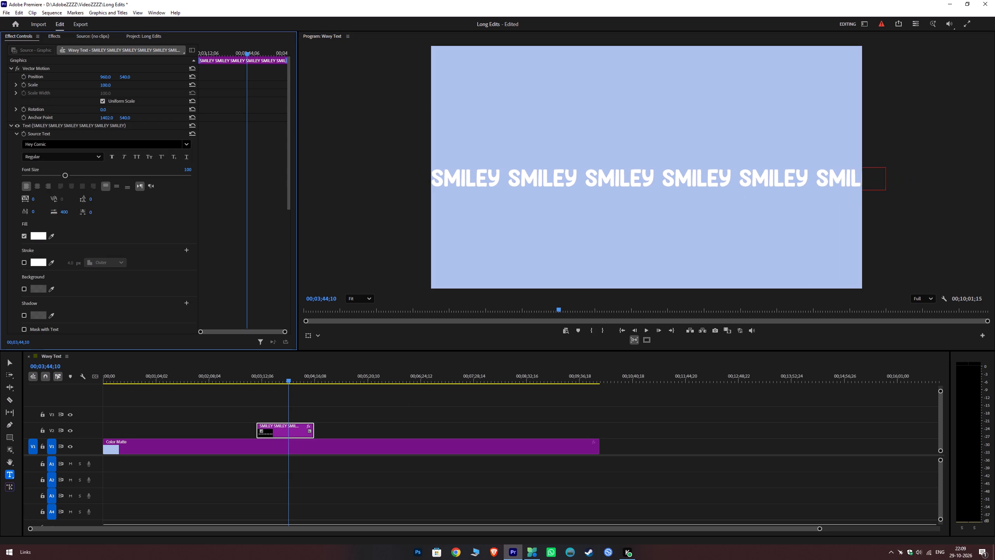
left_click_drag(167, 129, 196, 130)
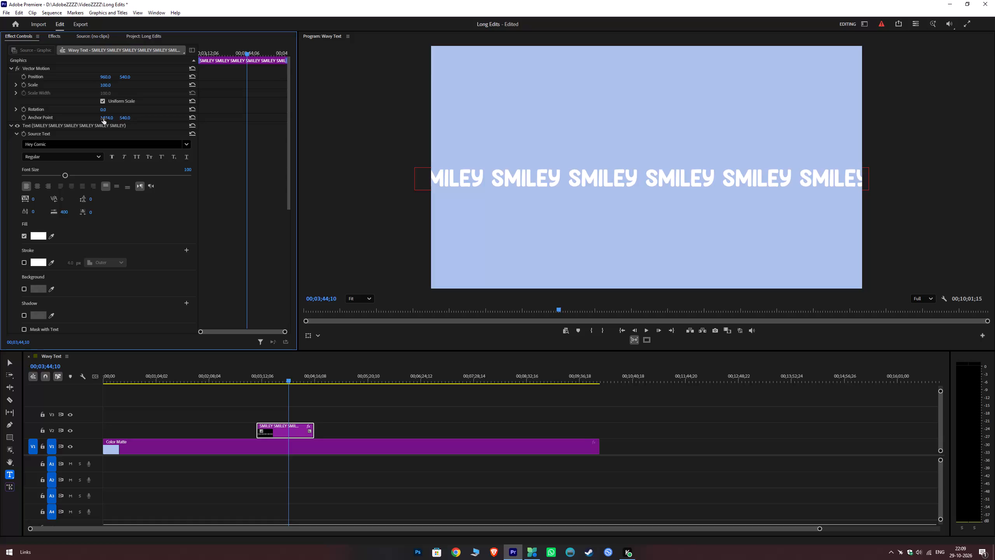
Move the SMILEY text line in the frame so it sits centred vertically and horizontally over the color matte.
left_click(403, 397)
key("v")
left_click_drag(649, 182, 649, 177)
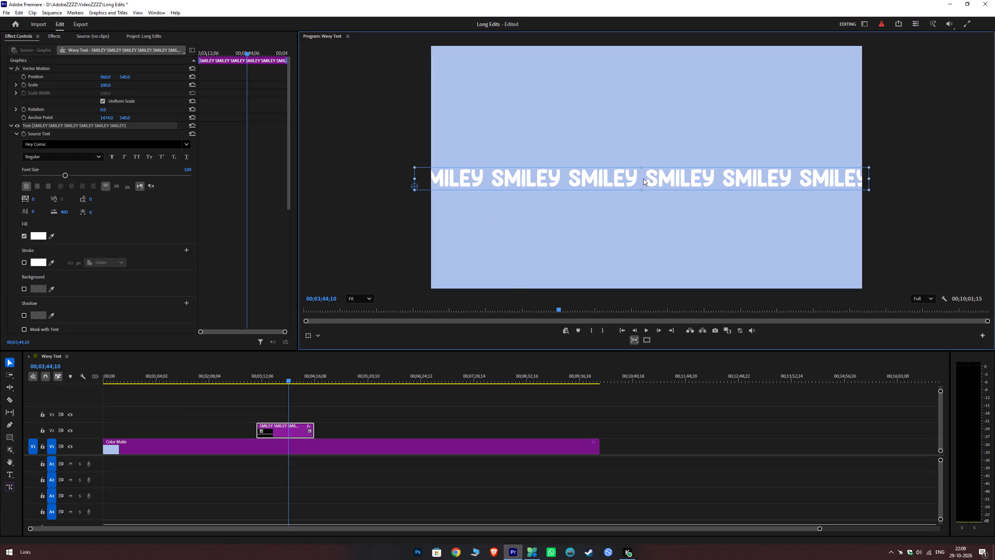
left_click_drag(643, 178, 642, 168, "ctrl")
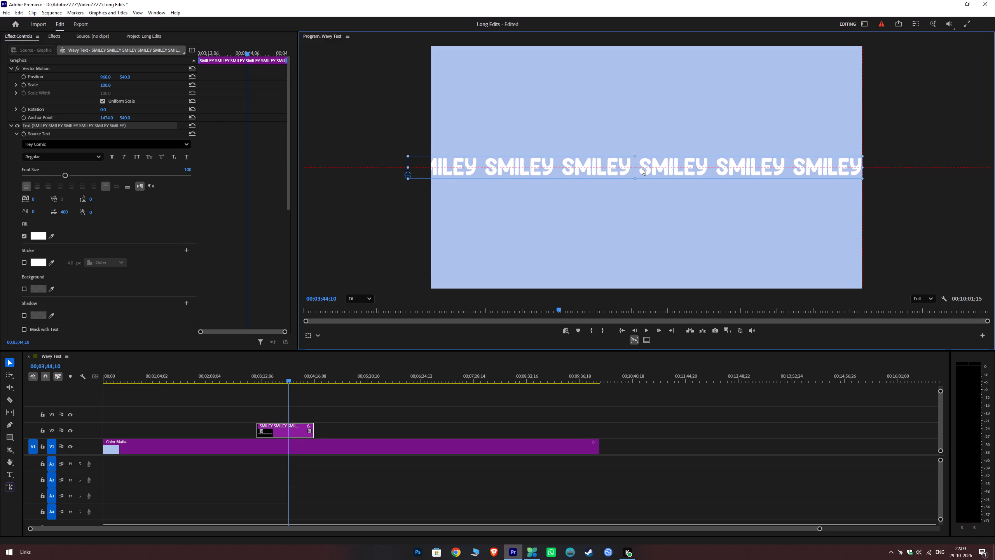
left_click_drag(642, 168, 650, 170, "ctrl")
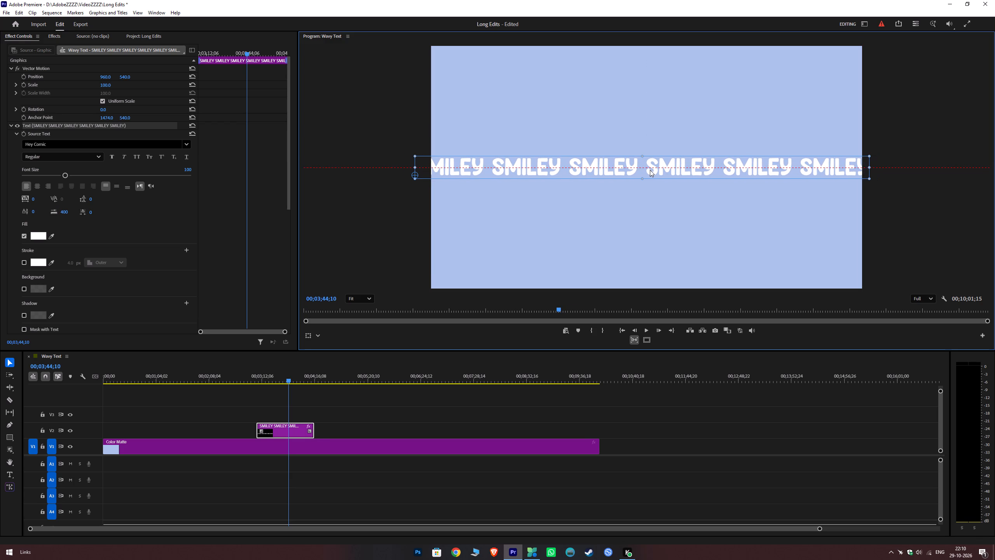
left_click_drag(650, 170, 651, 170, "ctrl")
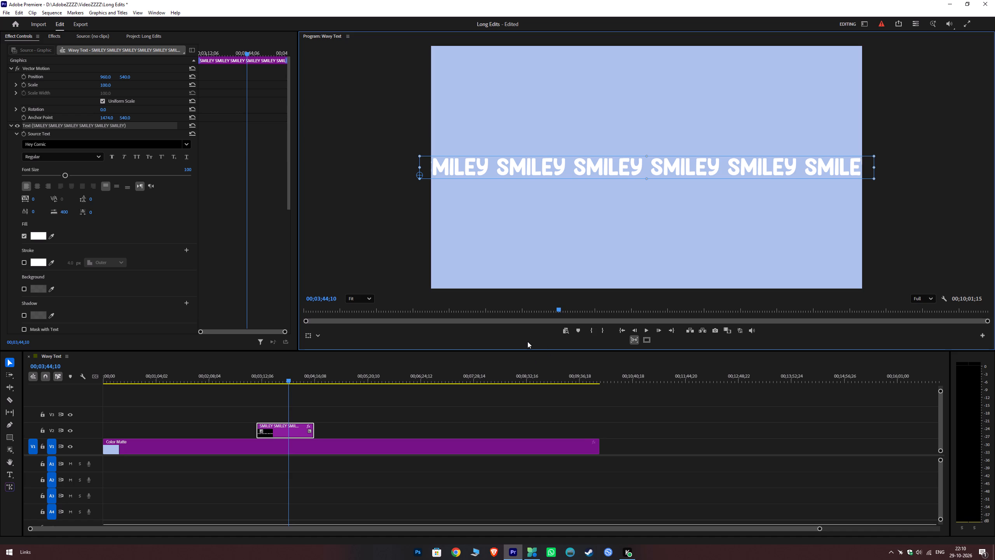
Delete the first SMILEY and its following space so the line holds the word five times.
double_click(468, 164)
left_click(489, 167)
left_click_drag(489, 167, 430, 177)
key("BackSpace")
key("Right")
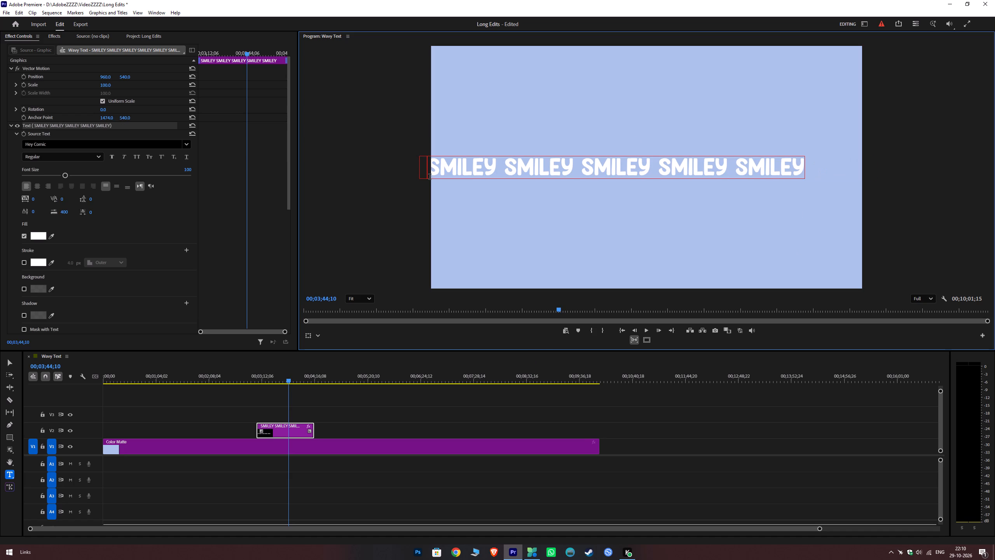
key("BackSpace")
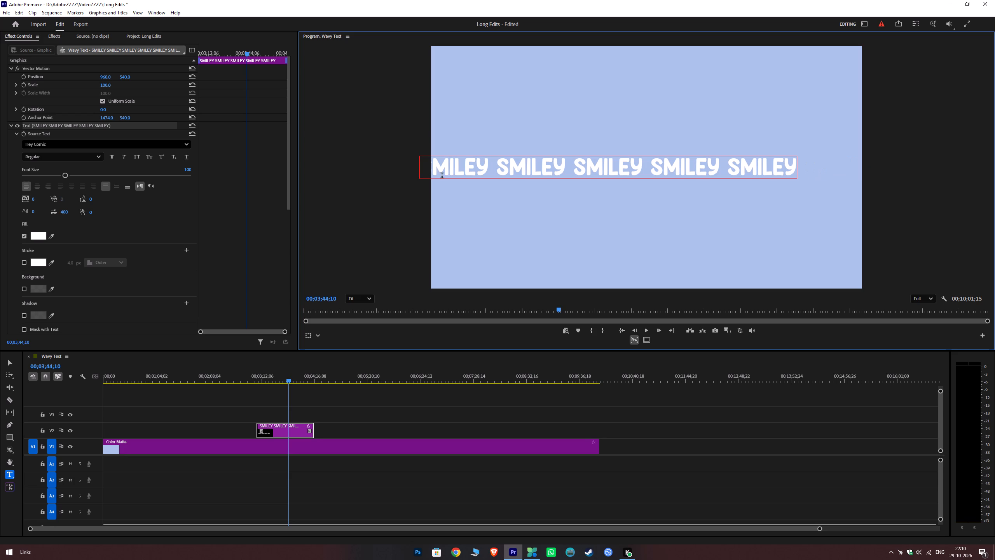
Set the Vector Motion anchor point X to 1343 to recentre the five-word line, and reselect its V2 clip.
left_click_drag(108, 118, 142, 121)
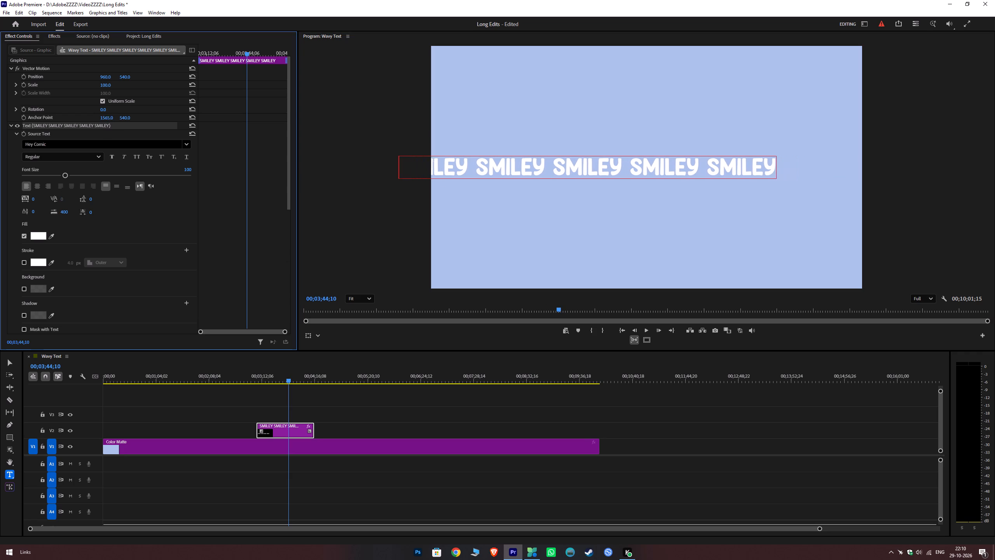
left_click_drag(142, 121, 64, 140)
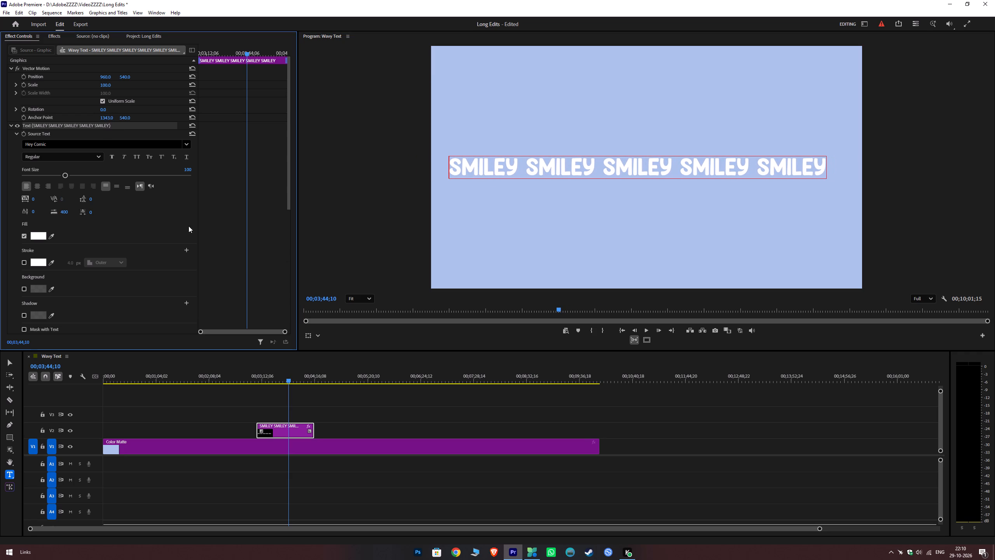
left_click(339, 401)
left_click(274, 430)
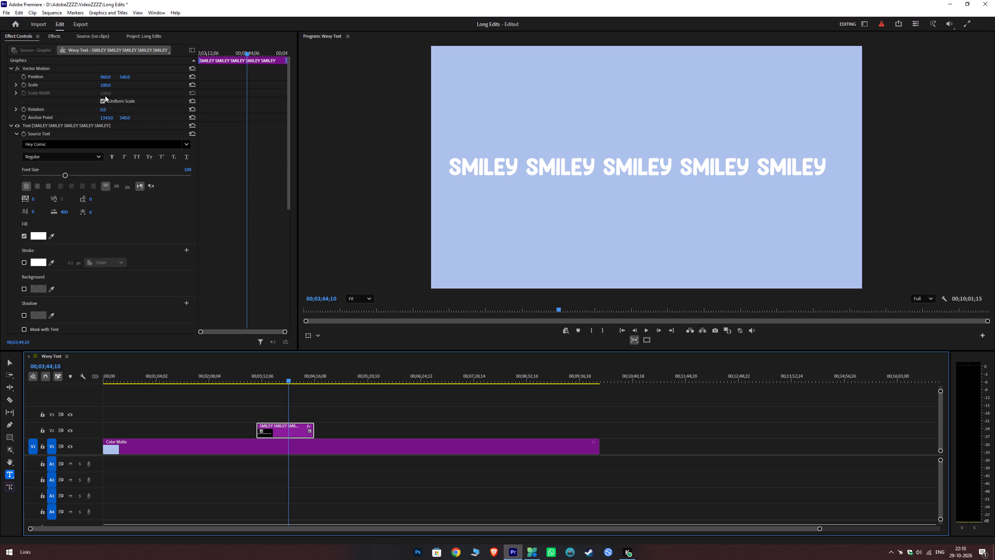
Enlarge the five-word line to a Vector Motion scale of 110.2, shift its anchor point X to 1296.6, and reselect its V2 clip.
left_click_drag(105, 84, 147, 87, "ctrl")
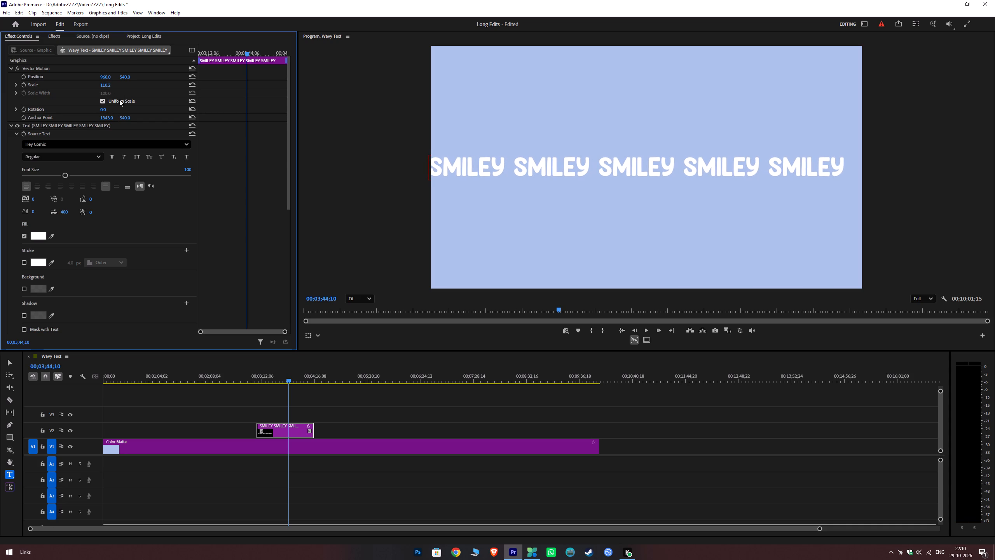
left_click_drag(104, 119, 83, 122, "ctrl")
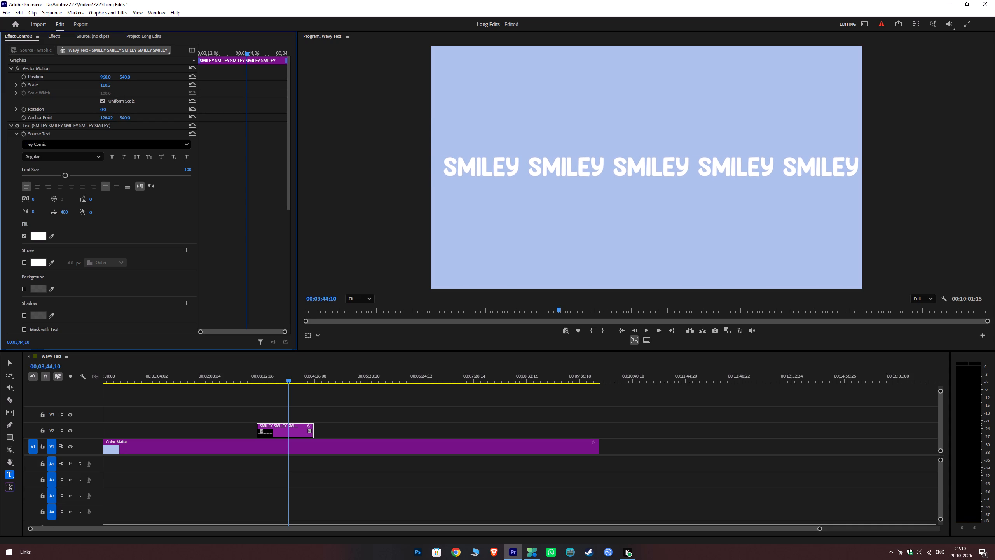
left_click_drag(83, 122, 131, 121, "ctrl")
left_click(301, 397)
left_click(292, 422)
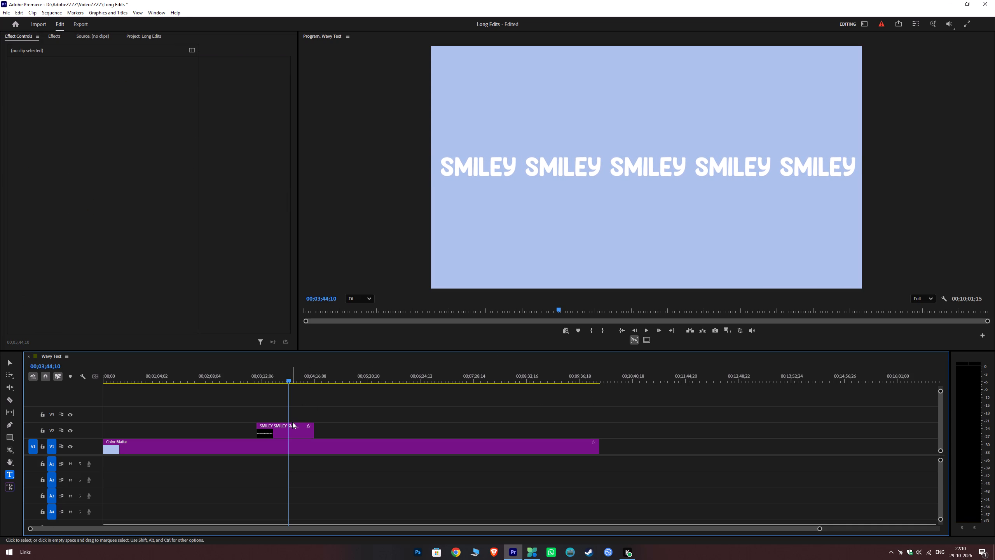
left_click(290, 428)
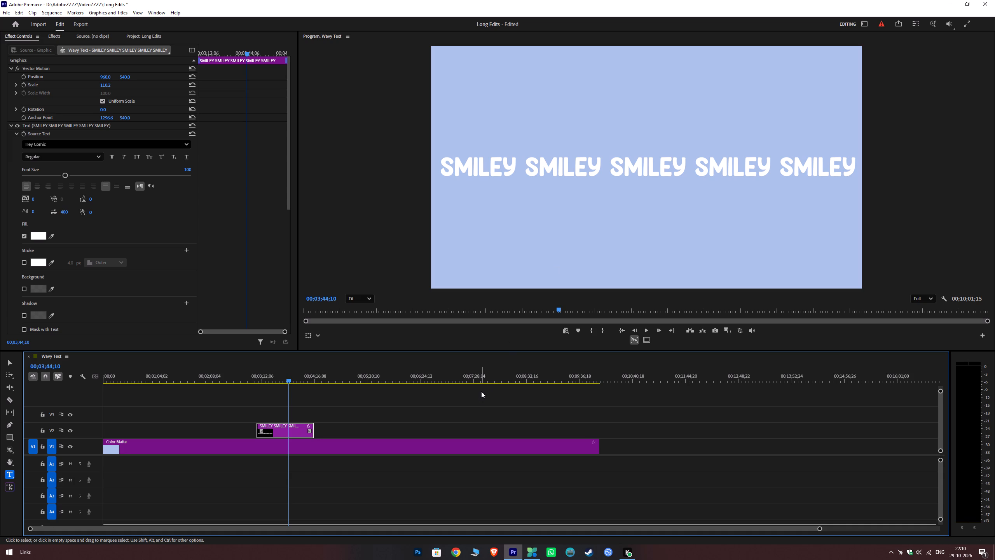
Move the enlarged SMILEY text line so it aligns with the frame's horizontal and vertical centre guides, and deselect it.
key("v")
left_click_drag(606, 166, 612, 166, "alt")
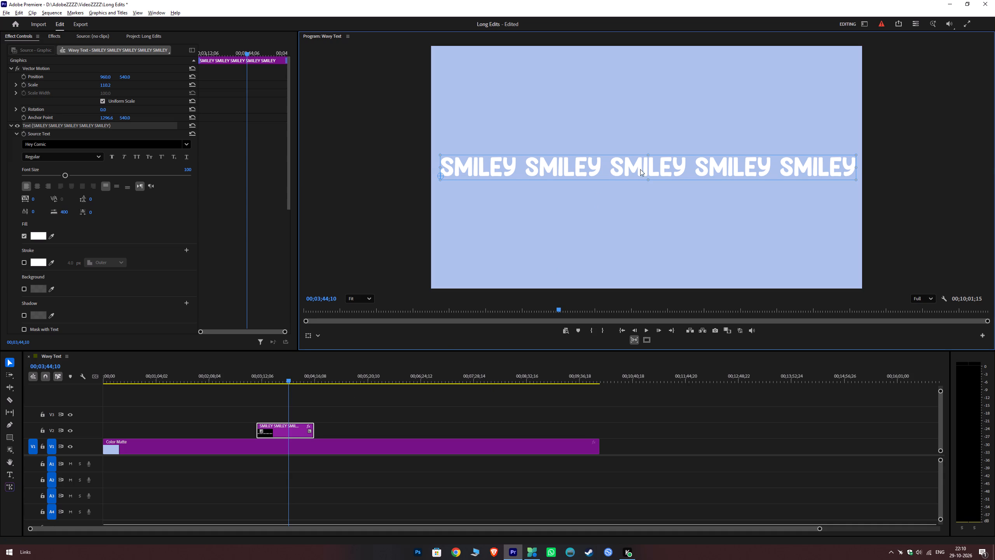
left_click(642, 168, "alt")
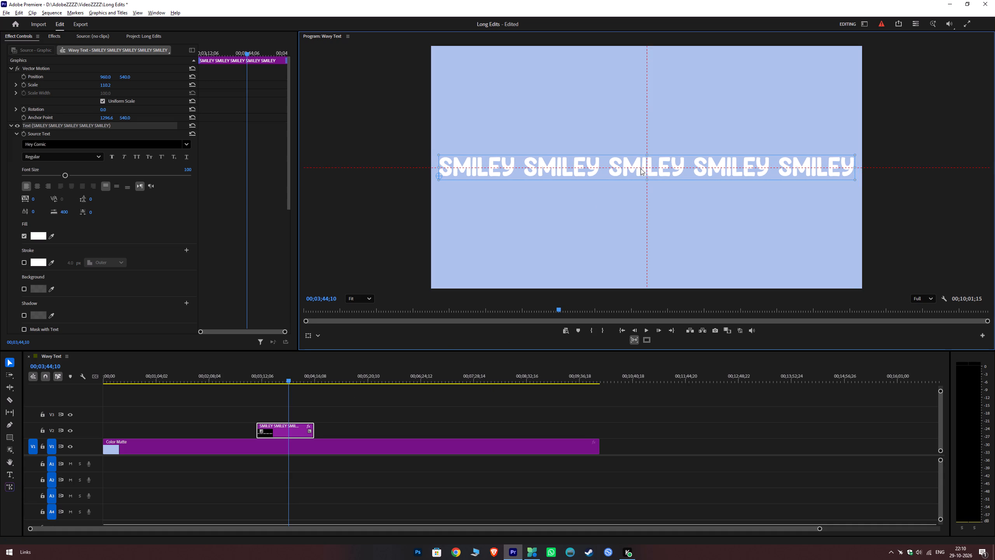
left_click(519, 399)
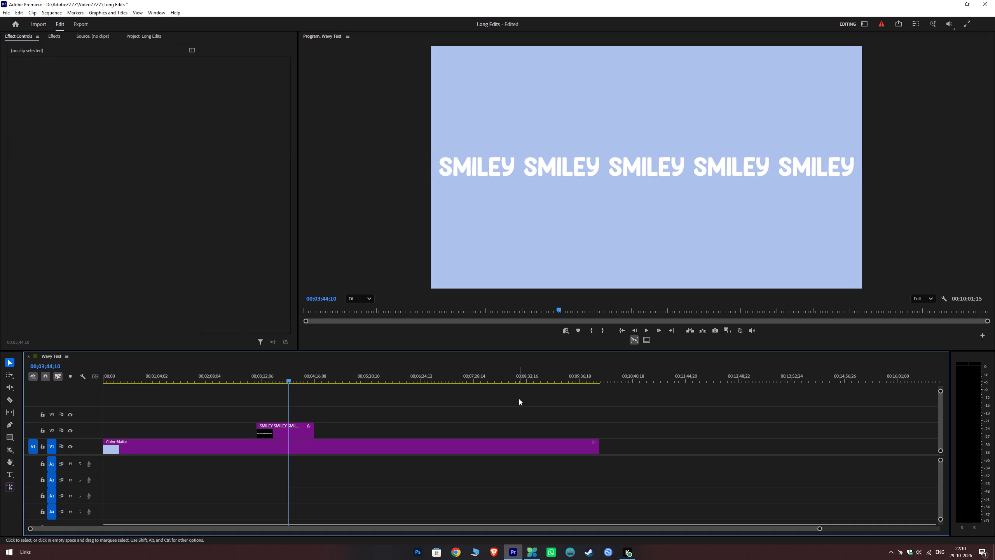
Extend the V2 text clip from the sequence start to the end of the color matte and save the project.
left_click_drag(254, 428, 91, 433)
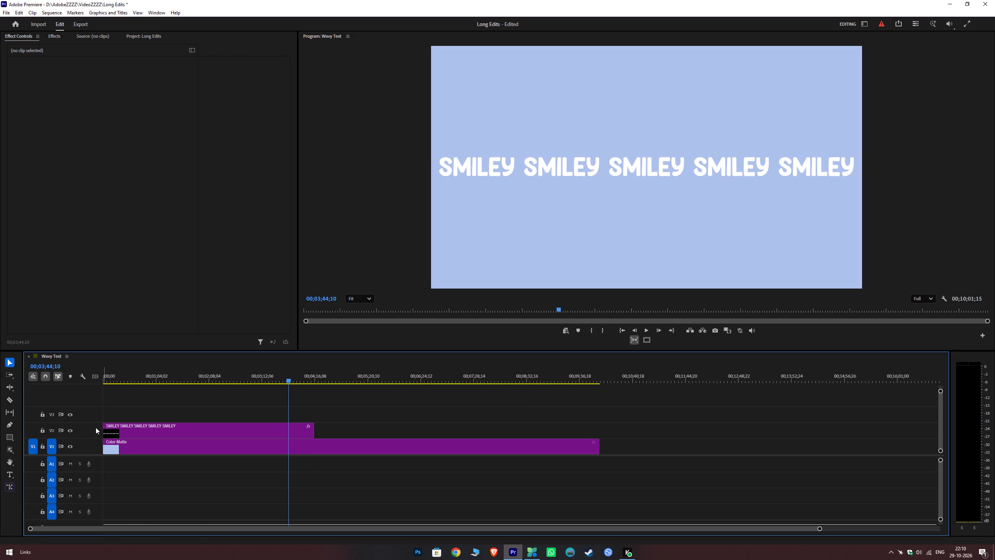
left_click_drag(315, 430, 598, 455)
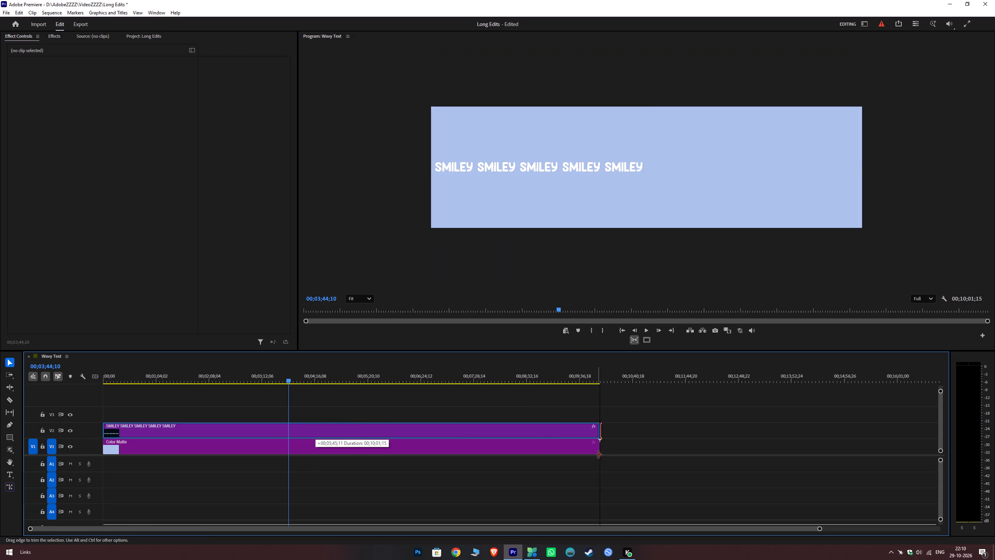
left_click_drag(598, 455, 599, 455)
key("ctrl+s")
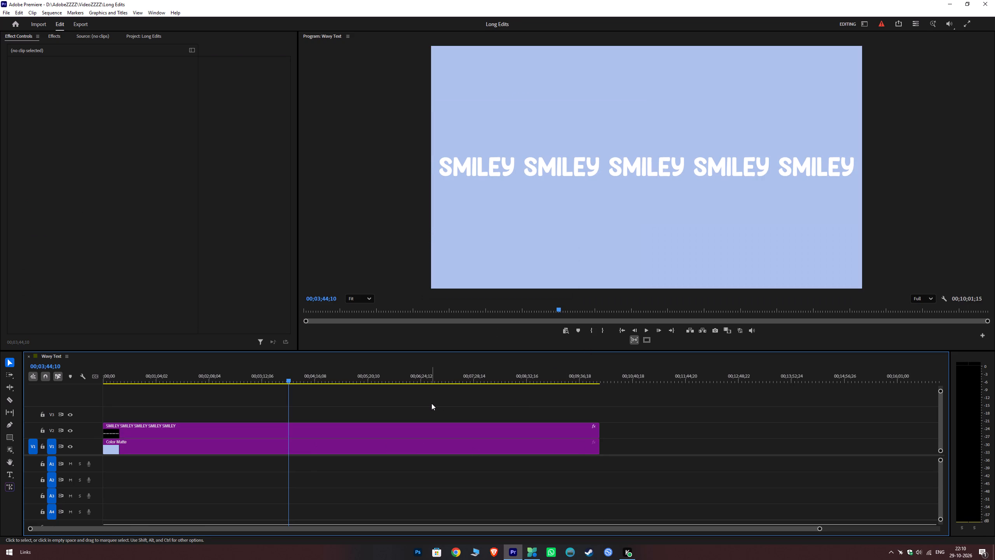
Search the effects for "vr rot" and apply VR Rotate Sphere to the SMILEY text clip on V2.
scroll(374, 405, "down", 6, "alt")
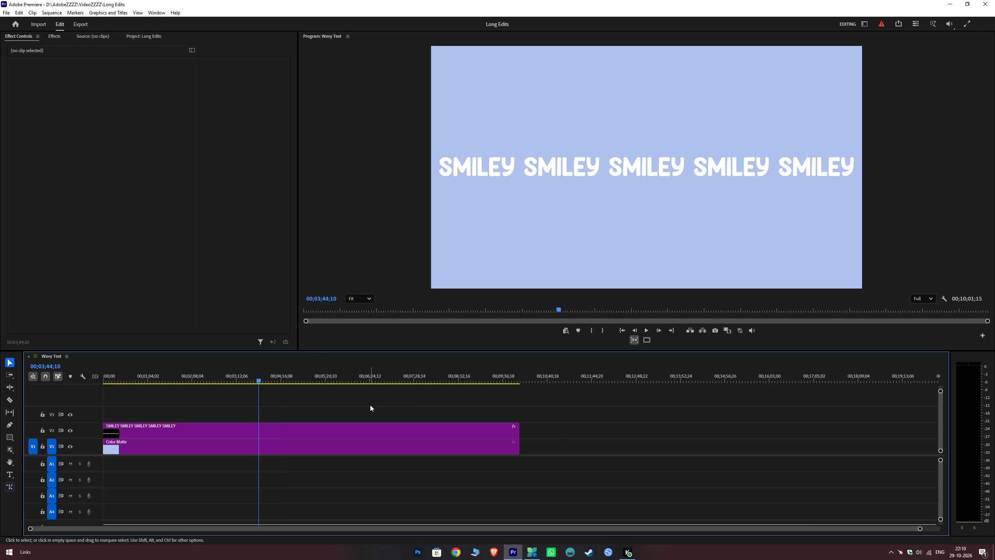
key("space")
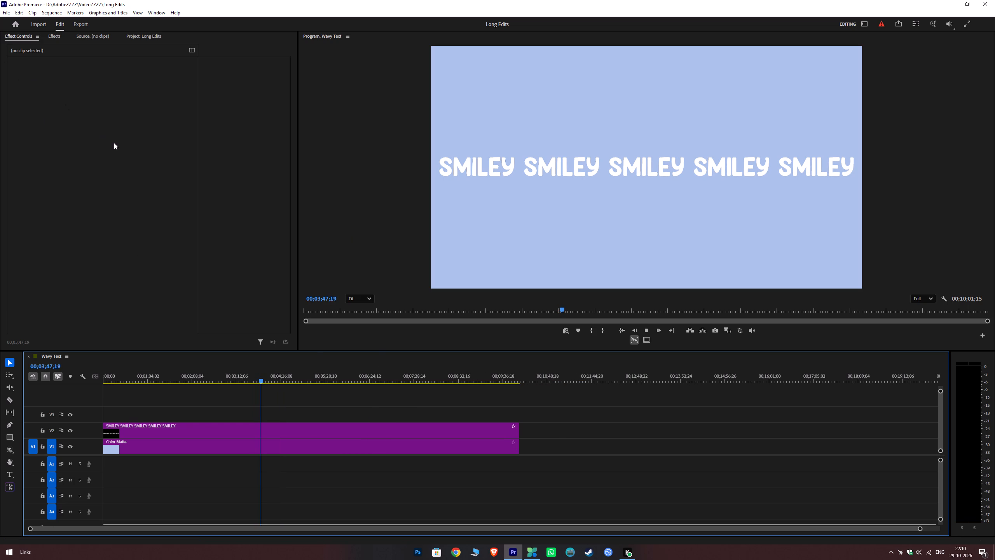
left_click(53, 35)
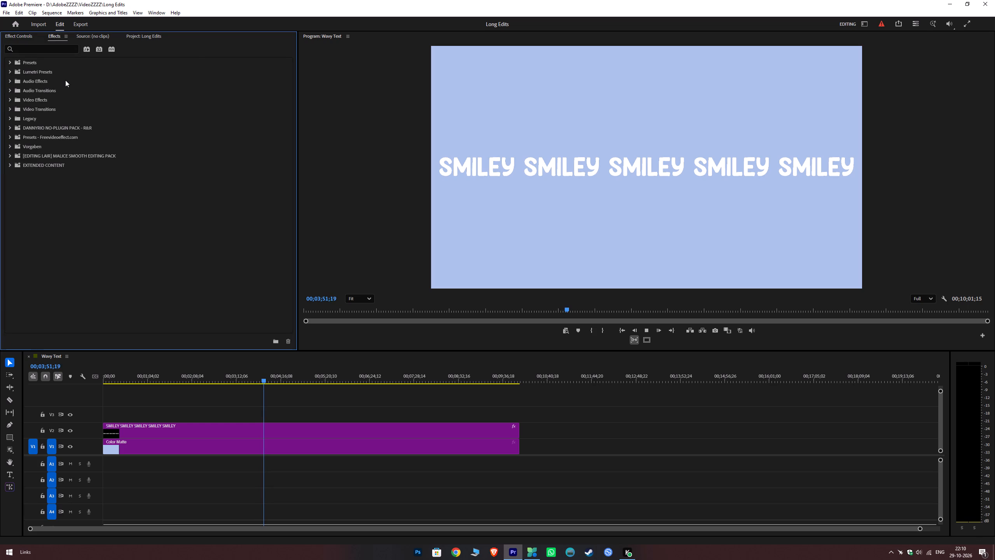
left_click(43, 53)
left_click(45, 50)
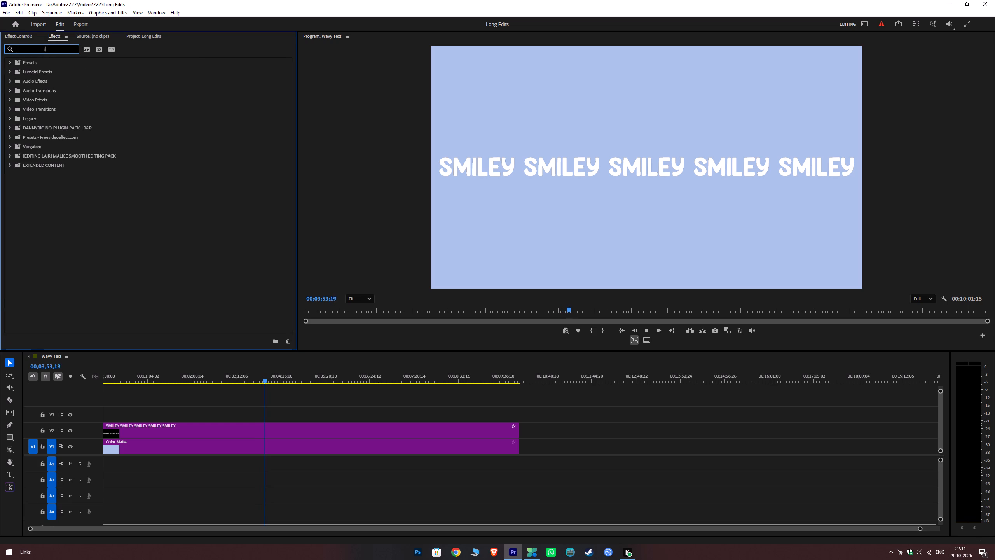
type("vr rp")
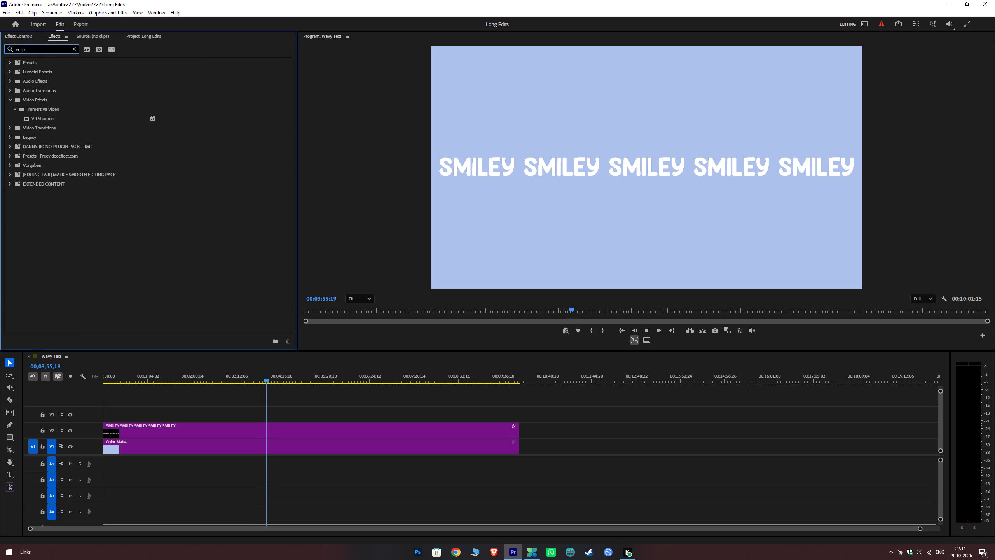
key("BackSpace")
type("ot")
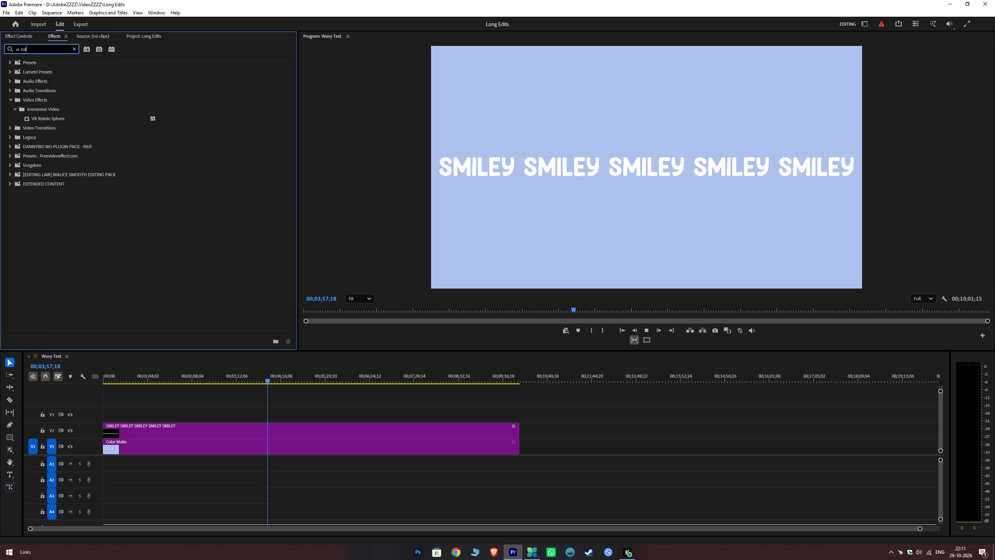
left_click_drag(60, 117, 177, 421)
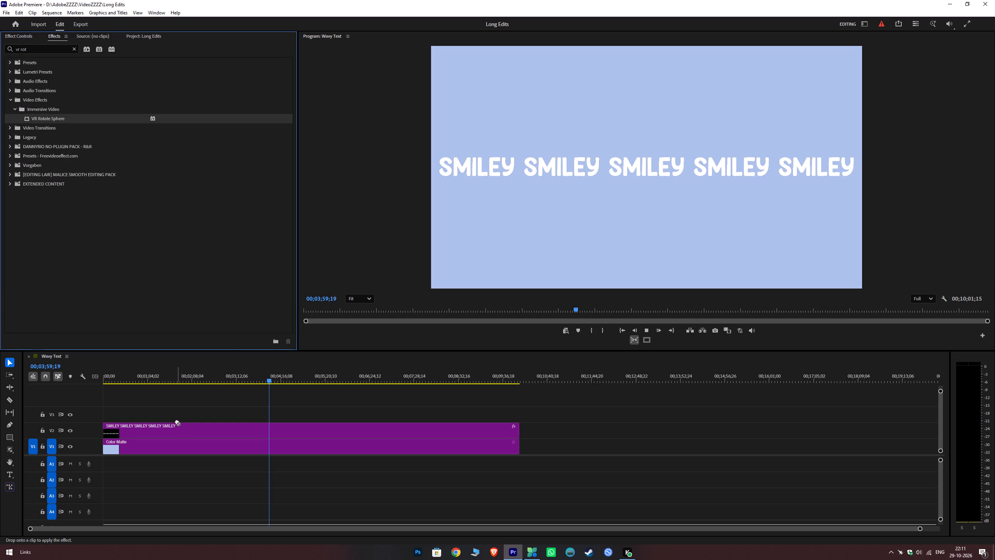
left_click_drag(177, 421, 176, 428)
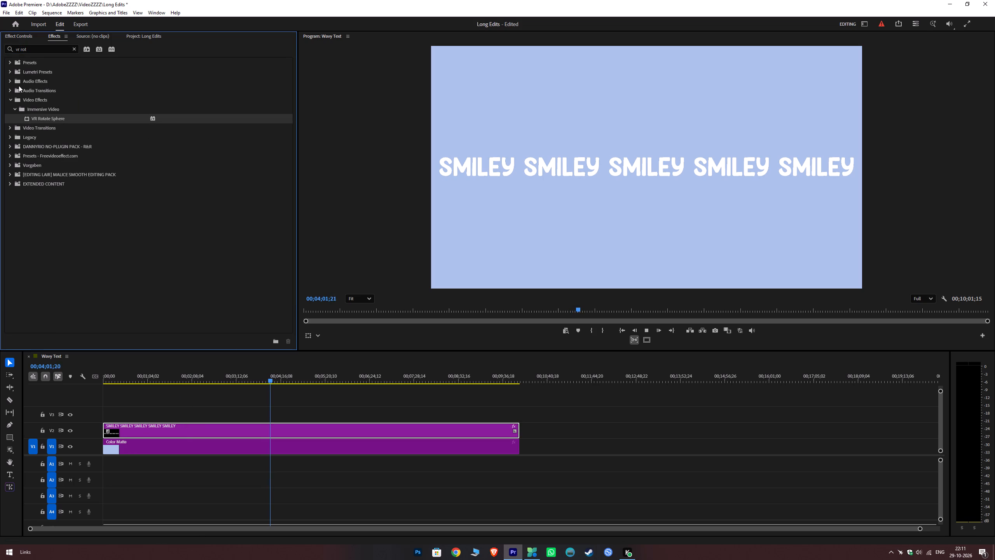
Collapse the clip's Text properties and set the VR Rotate Sphere Pan (Y axis) to -20.
left_click(25, 39)
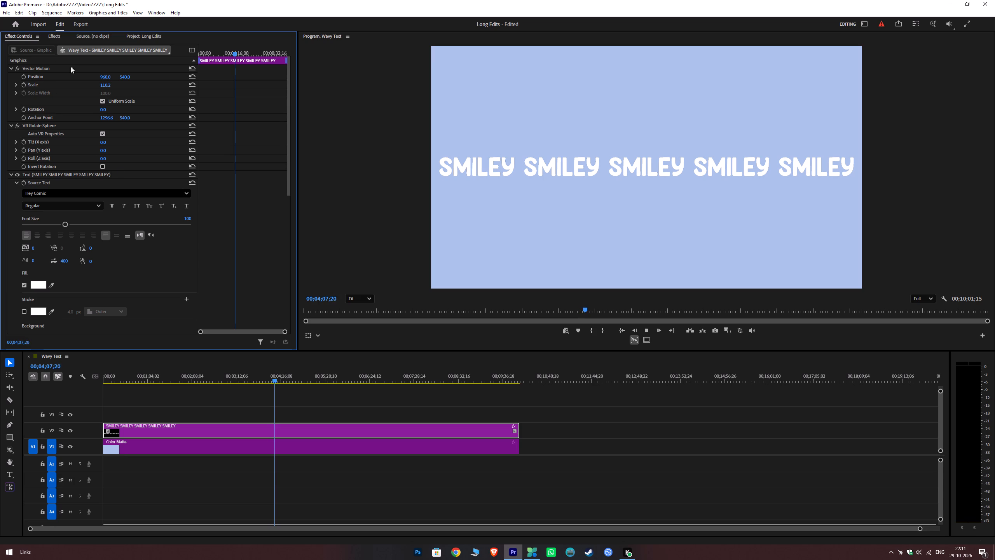
left_click(9, 175)
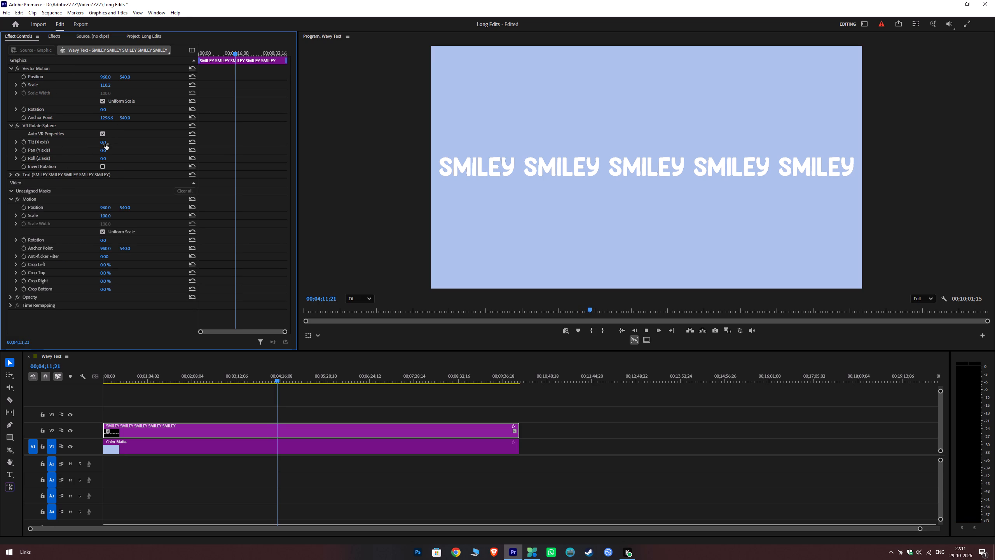
left_click(107, 150)
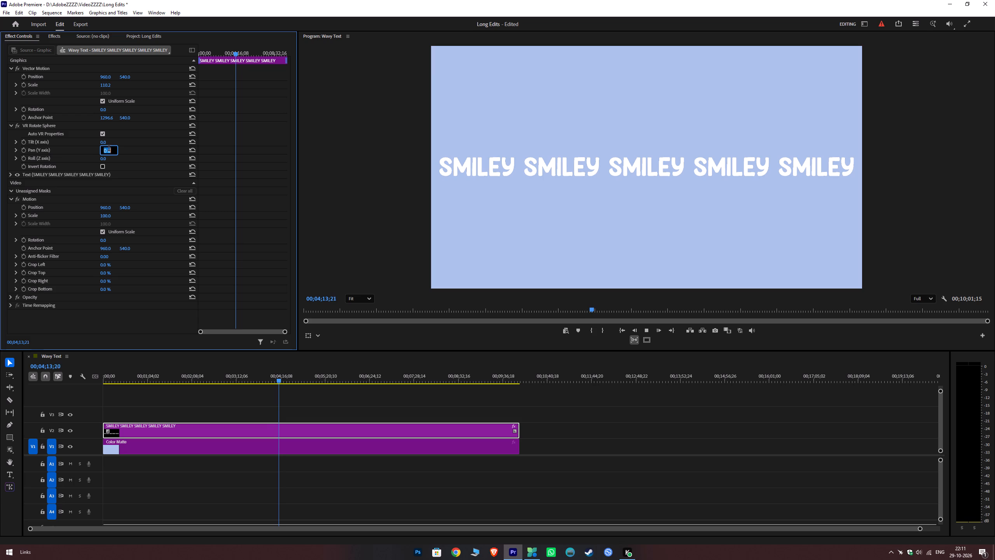
key("BackSpace")
type("-23")
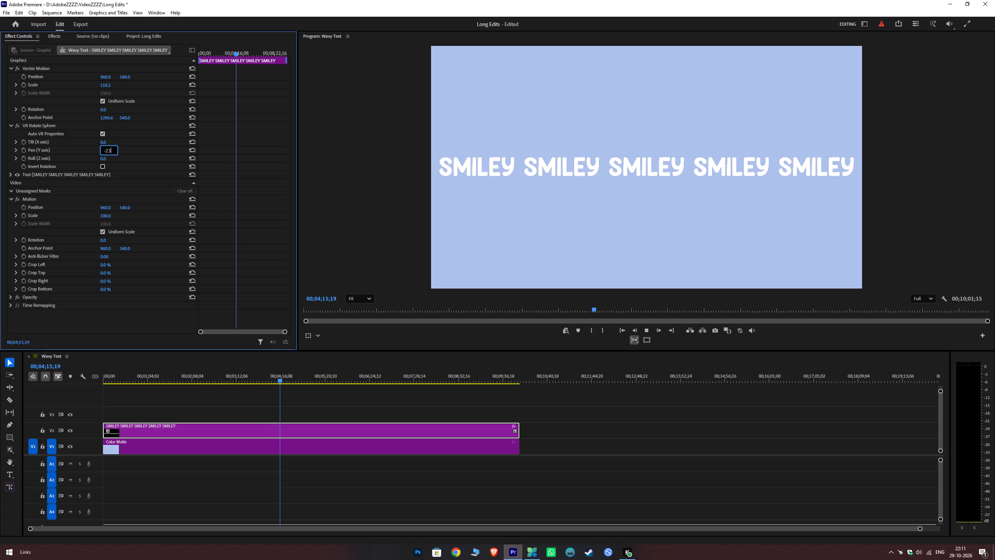
key("BackSpace")
key("BackSpace")
type("20")
key("Return")
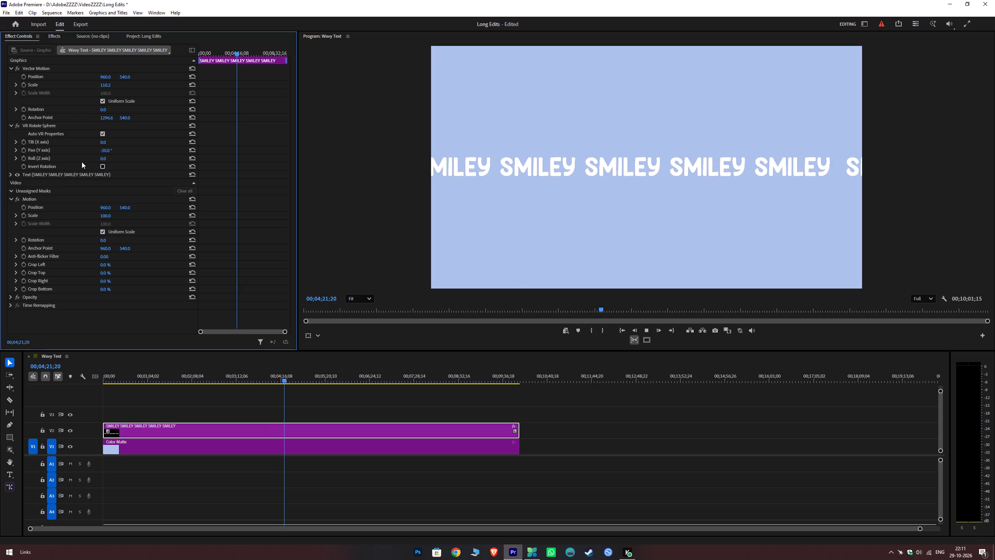
Enable Pan (Y axis) keyframing with the first keyframe at 00;00;00;00.
left_click(41, 151)
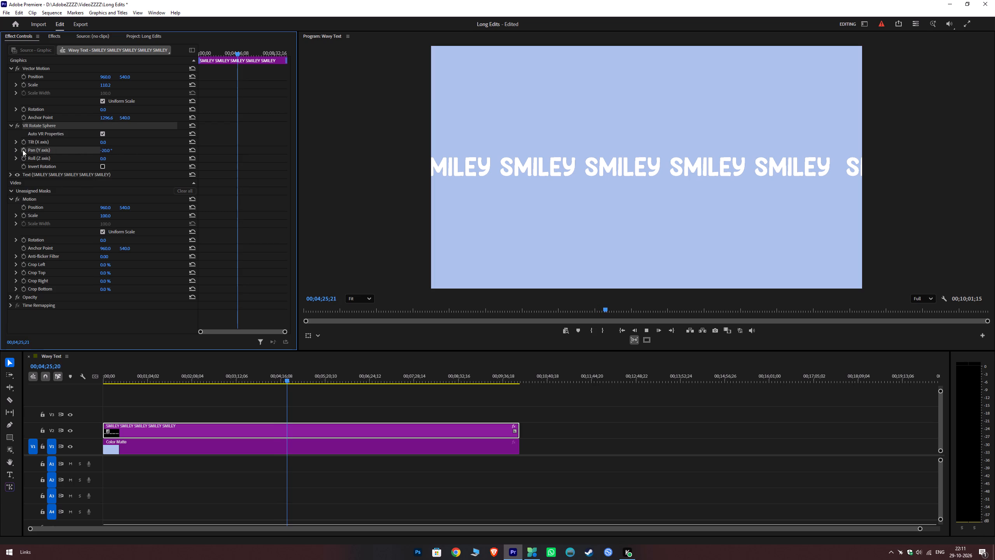
left_click(23, 150)
key("ctrl+z")
left_click_drag(223, 53, 78, 89)
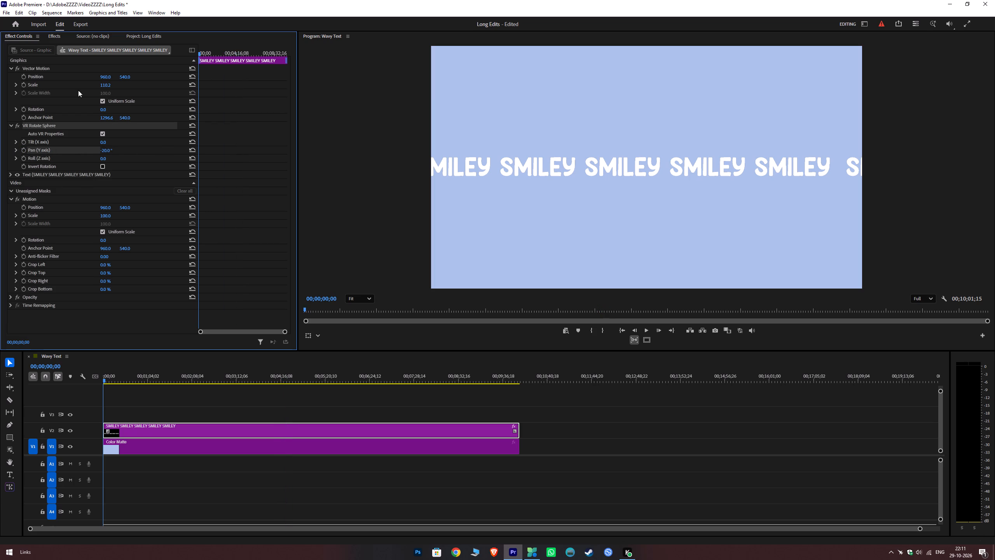
left_click(25, 151)
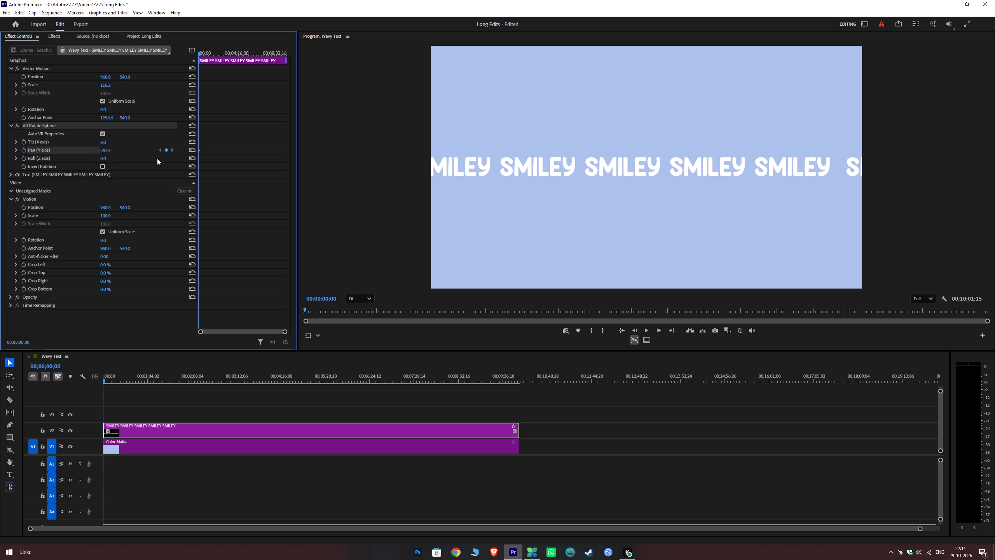
Move the playhead to 00;10;01;14 and trim the ends of the V2 text clip and the color matte to it.
left_click_drag(199, 53, 314, 60)
left_click_drag(285, 52, 465, 82)
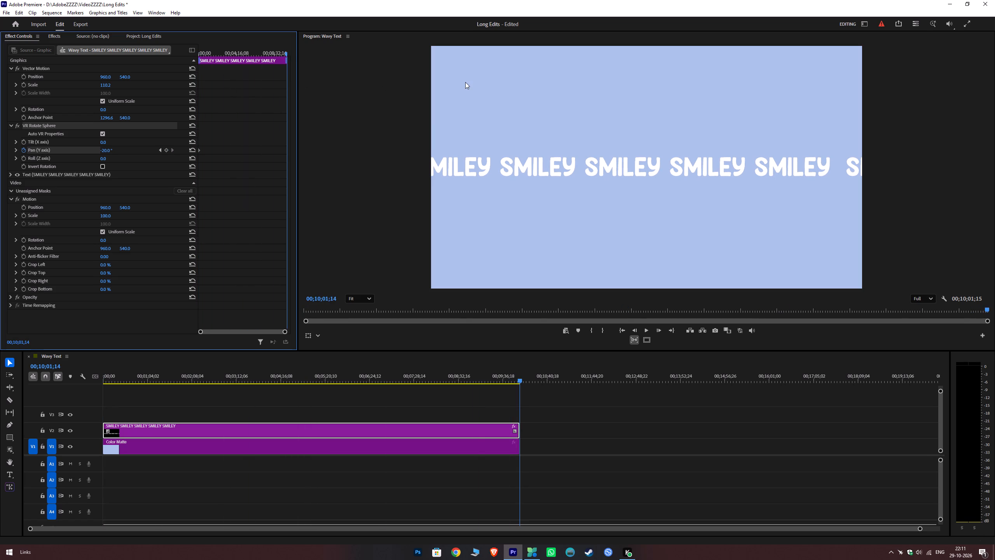
left_click_drag(518, 432, 539, 433)
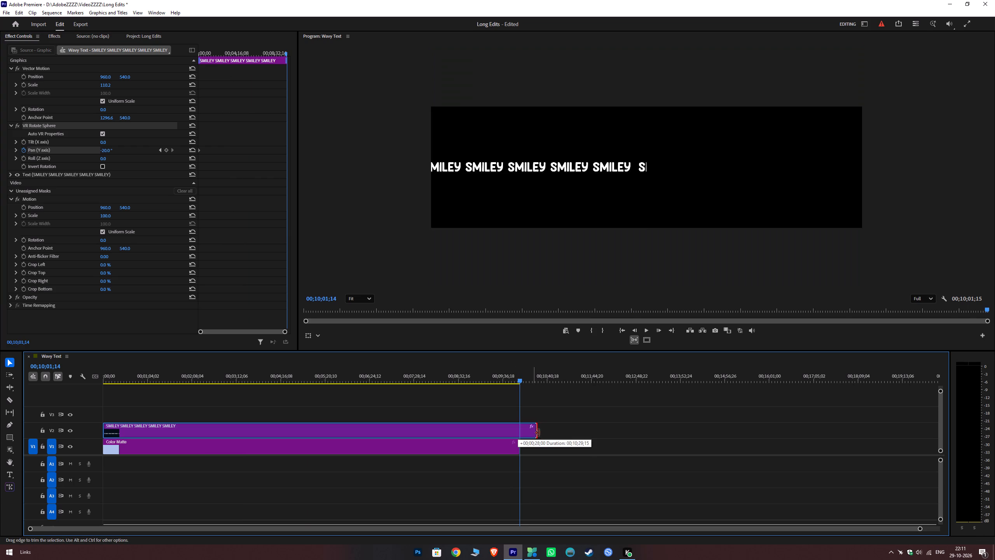
left_click_drag(539, 433, 515, 436)
left_click_drag(519, 444, 517, 451)
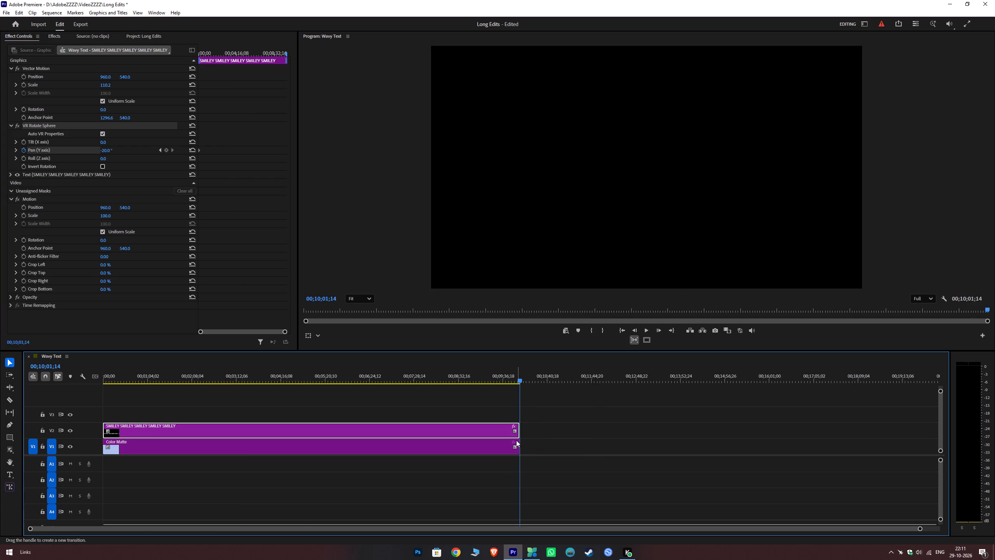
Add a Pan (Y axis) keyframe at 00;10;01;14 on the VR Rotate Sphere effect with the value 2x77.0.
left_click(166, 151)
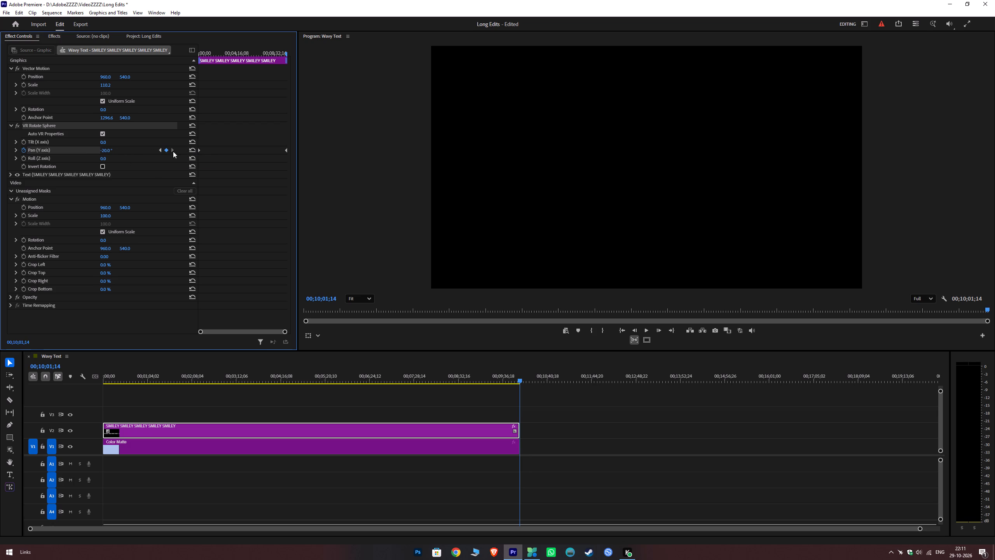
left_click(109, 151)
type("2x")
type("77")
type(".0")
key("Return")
Play the beginning and end of the sequence to check the scrolling text, and return the playhead to 00;00;00;00.
left_click_drag(209, 47, 157, 63)
key("space")
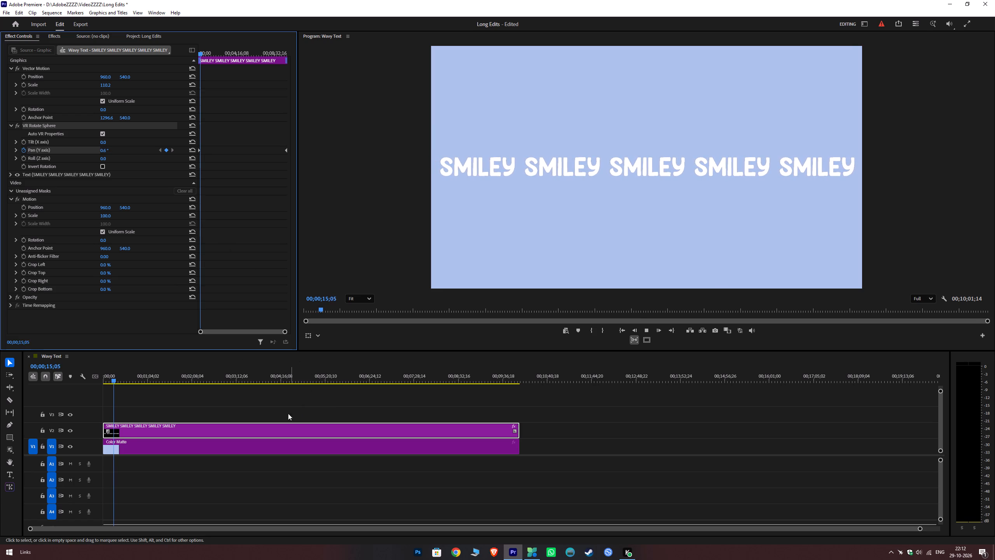
key("space")
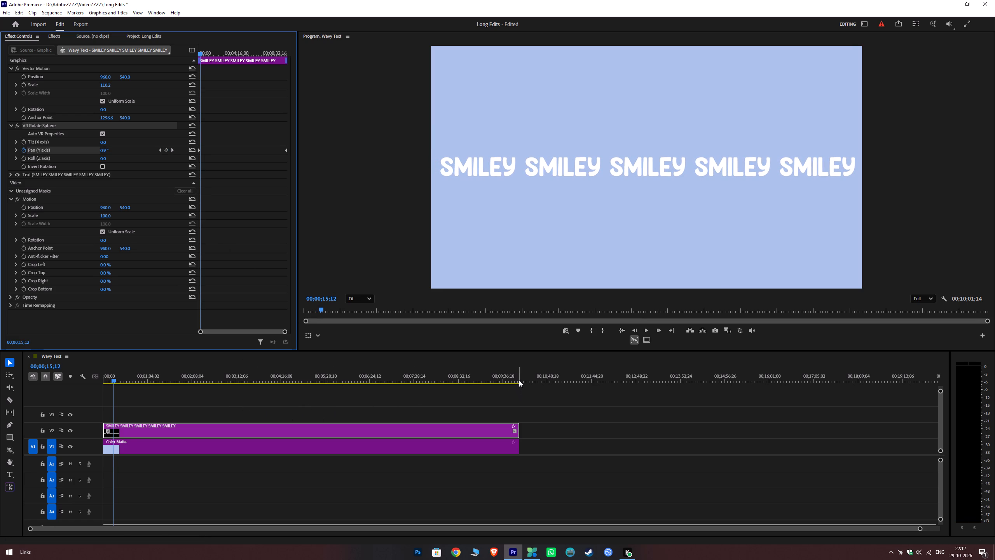
left_click(519, 380)
key("space")
key("space")
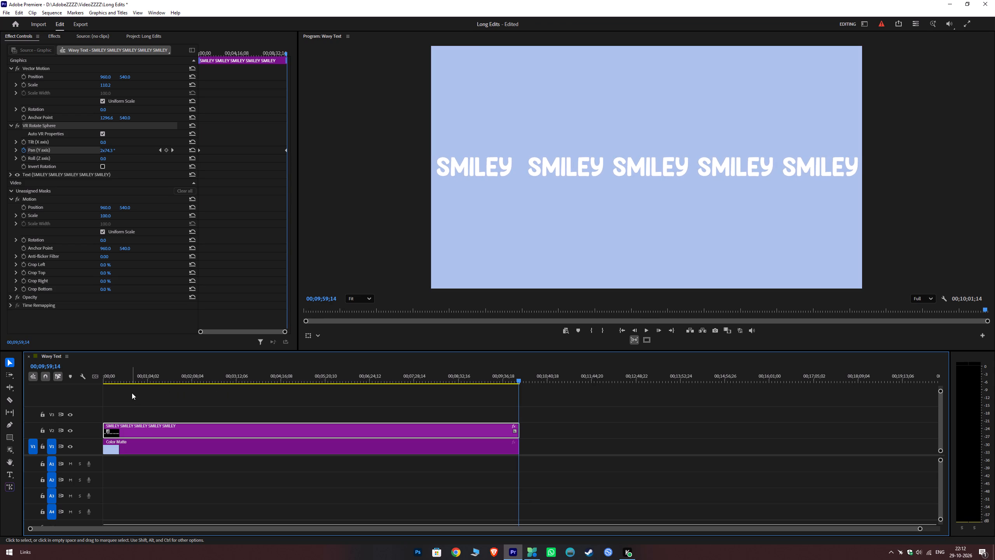
left_click_drag(123, 379, 4, 382)
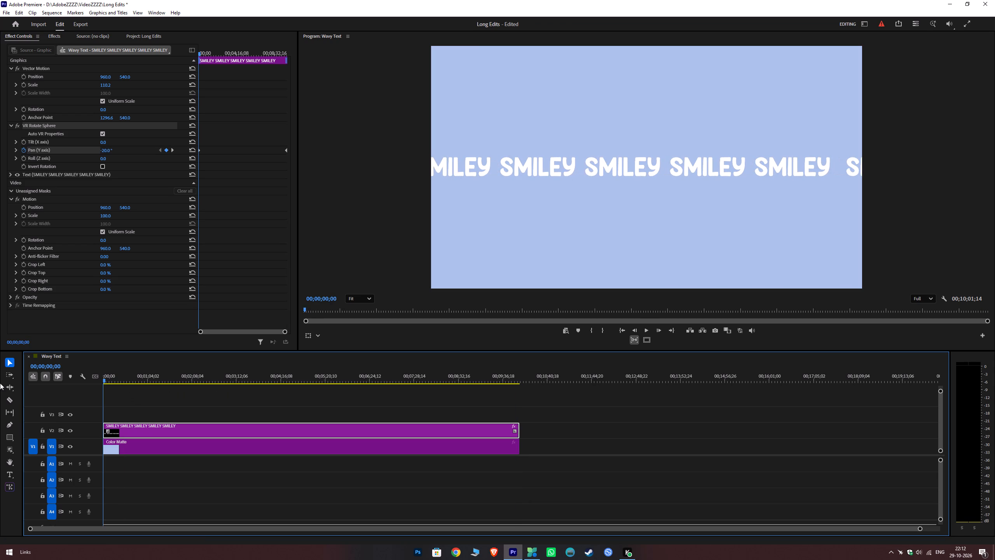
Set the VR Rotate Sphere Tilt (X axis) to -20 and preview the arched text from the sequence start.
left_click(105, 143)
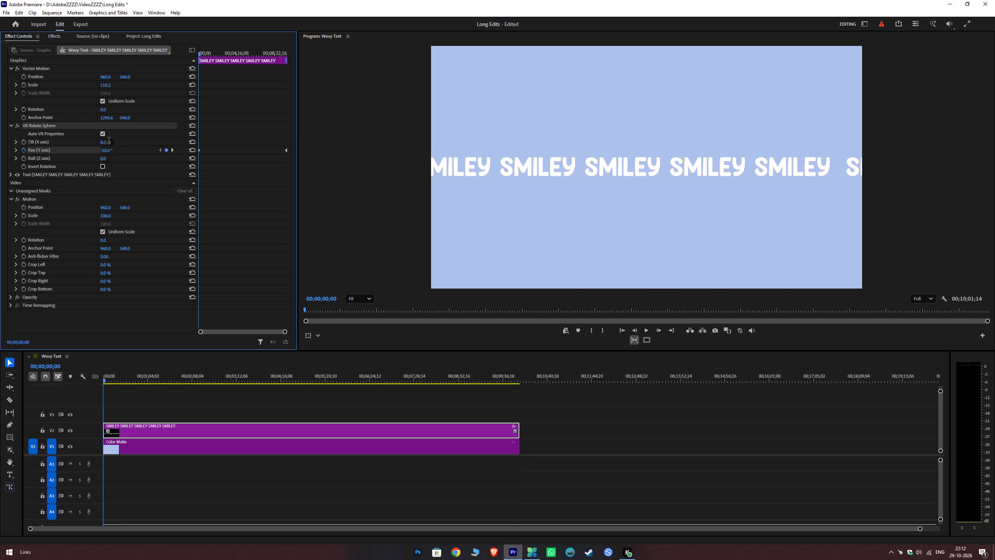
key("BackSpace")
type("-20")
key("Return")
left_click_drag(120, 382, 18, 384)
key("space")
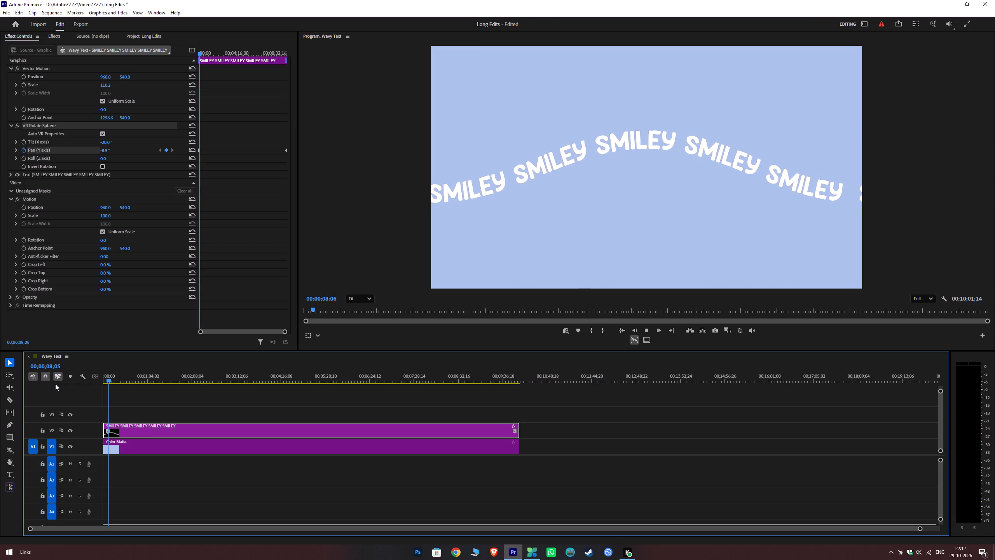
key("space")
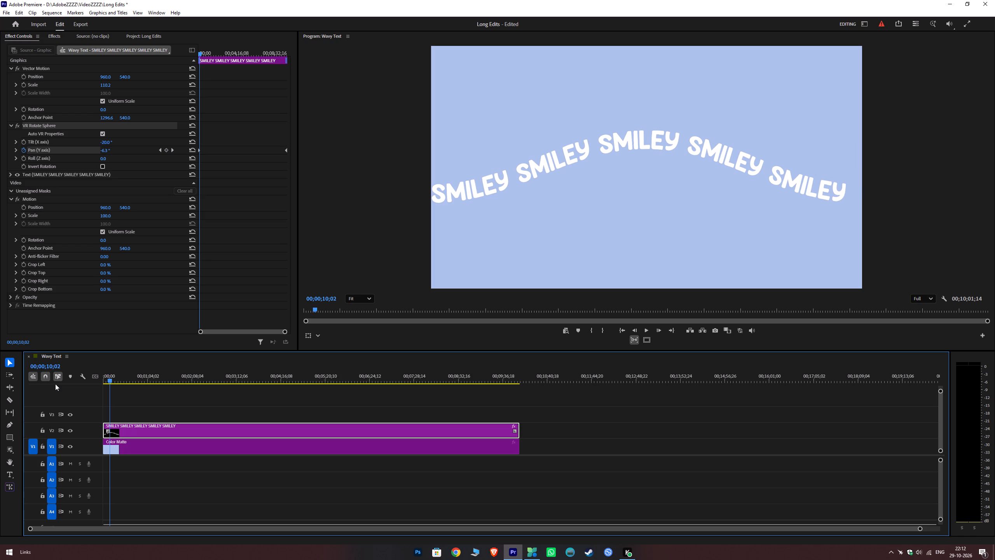
Undo the VR Rotate Sphere edits back to before Pan (Y axis) was set to -20 and keyframed.
key("ctrl+z")
key("ctrl+z")
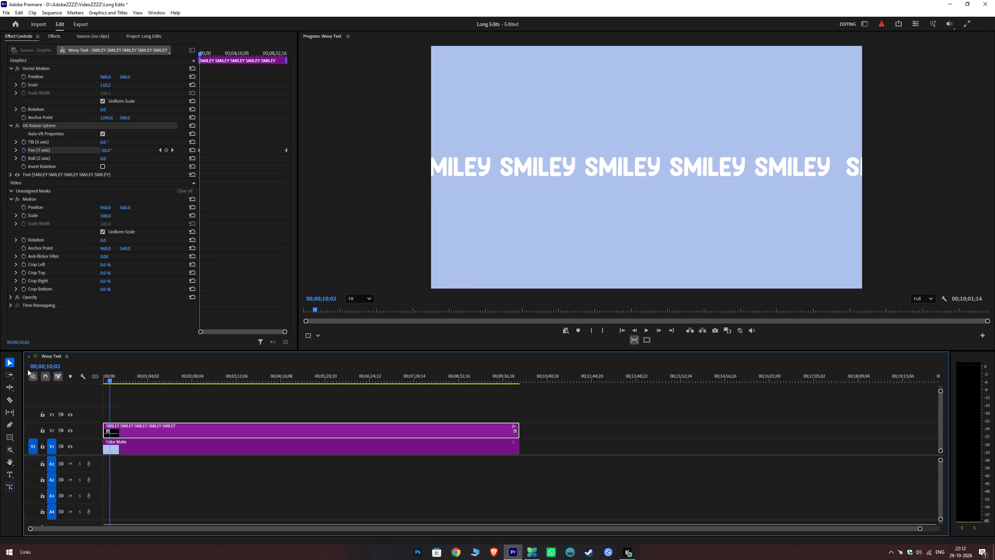
key("ctrl+z")
key("ctrl+z")
key("ctrl+z")
key("ctrl+z")
key("ctrl+z")
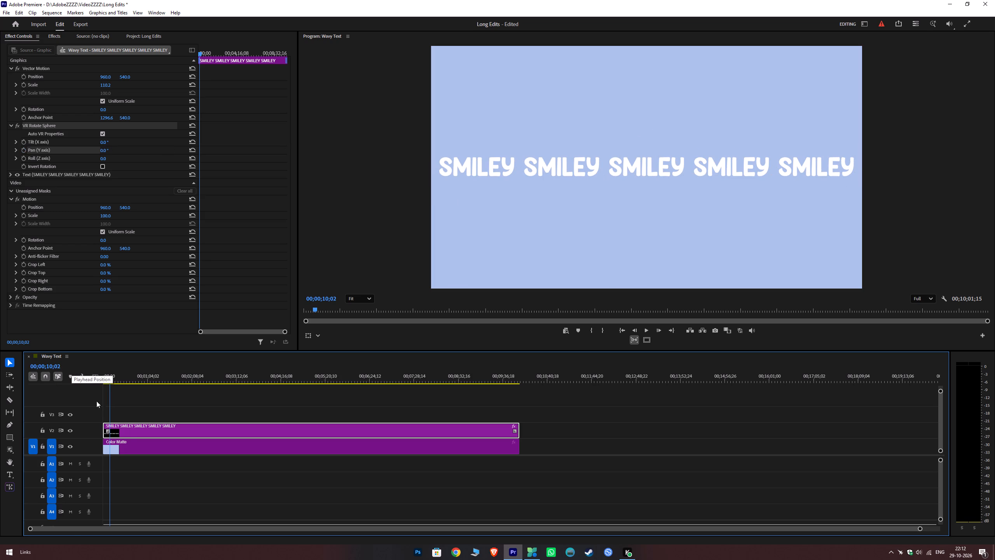
Return the playhead to 00;00;00;00 and set the VR Rotate Sphere Tilt (X axis) to -20.
left_click_drag(110, 381, 11, 387)
left_click(106, 140)
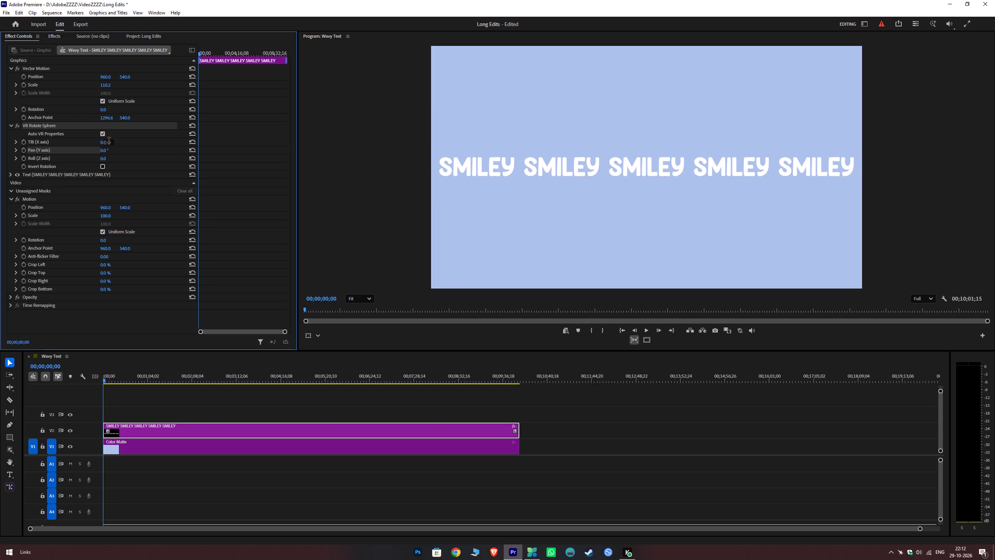
key("BackSpace")
type("-20")
key("Return")
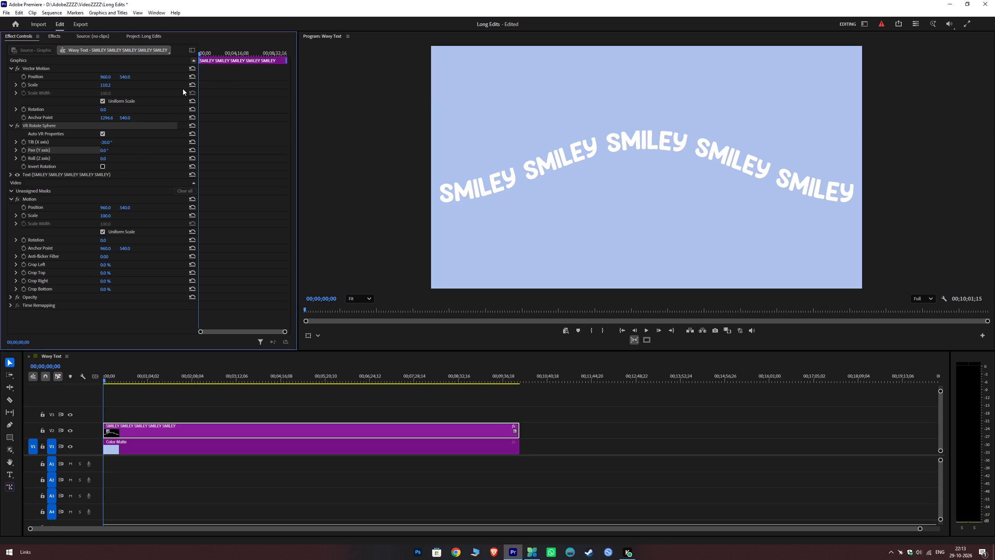
Enable Pan (Y axis) keyframing on VR Rotate Sphere with a first keyframe of 0.0 at 00;00;00;00.
left_click(23, 152)
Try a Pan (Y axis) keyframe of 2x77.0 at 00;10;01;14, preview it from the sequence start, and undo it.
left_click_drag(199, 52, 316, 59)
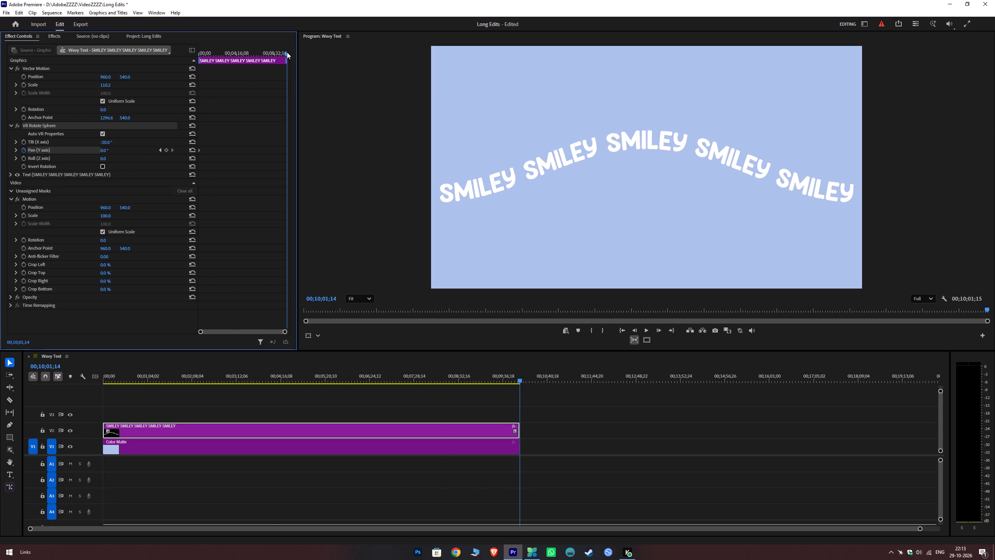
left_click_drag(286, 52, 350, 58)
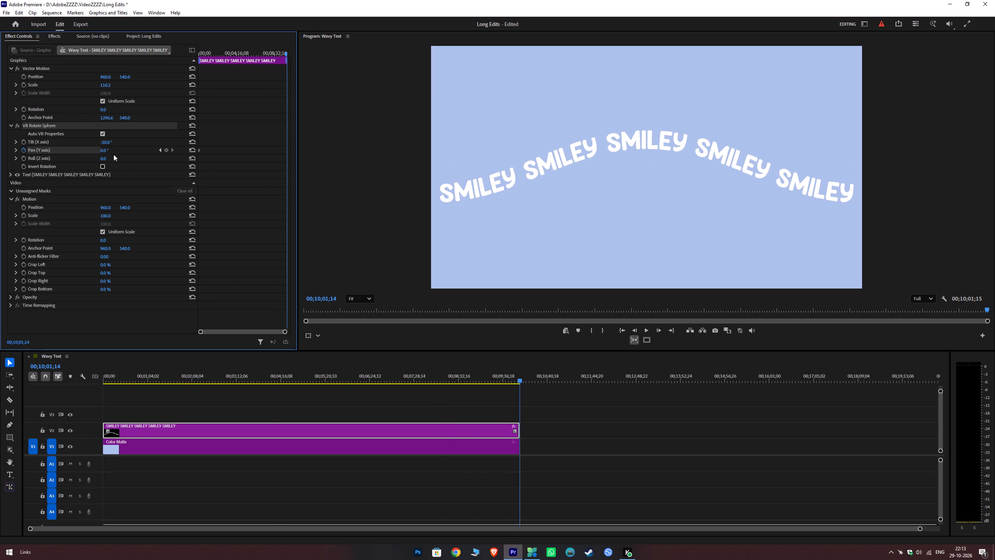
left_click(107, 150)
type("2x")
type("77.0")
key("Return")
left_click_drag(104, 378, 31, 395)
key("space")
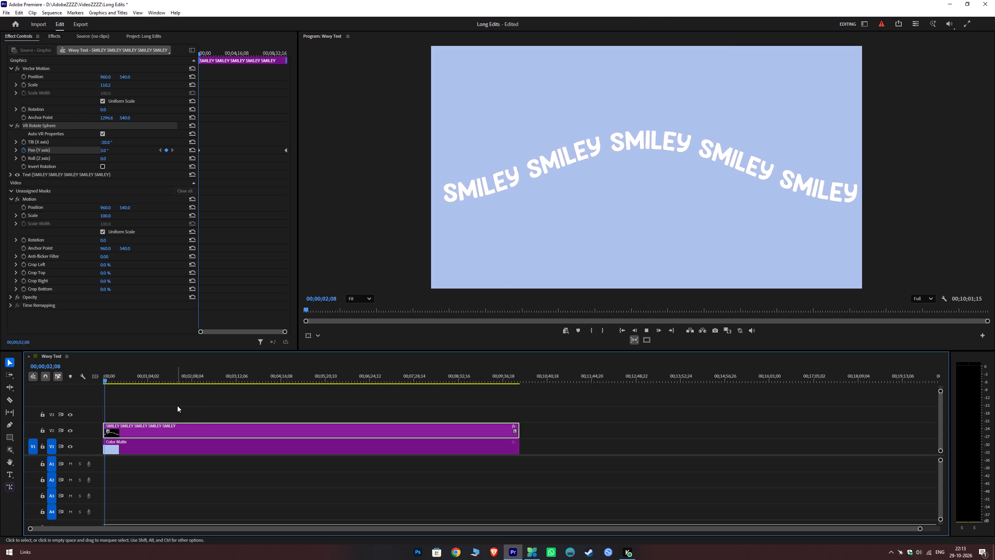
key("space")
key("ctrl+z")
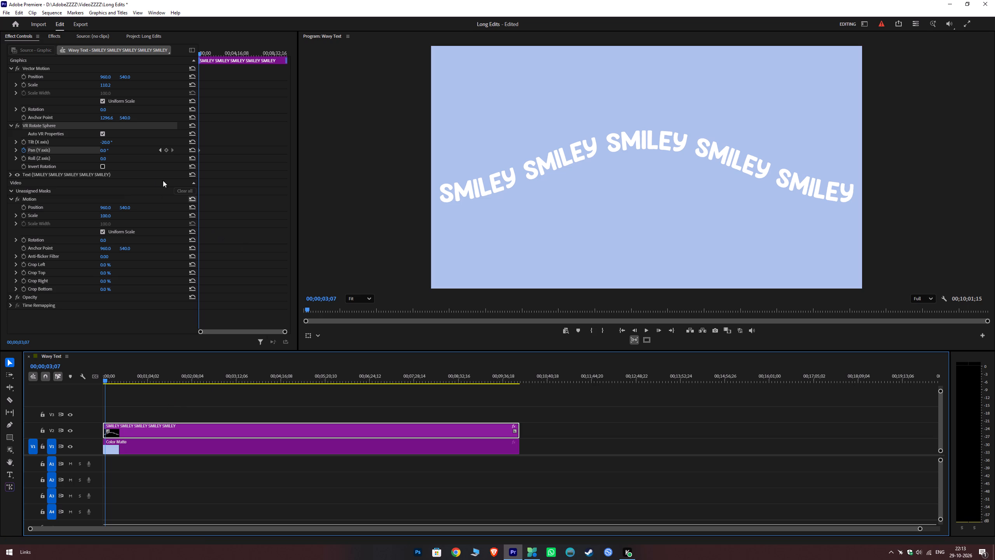
Move the playhead to 00;10;01;14 and set the VR Rotate Sphere Pan (Y axis) keyframe there to 2x77.0.
left_click_drag(202, 53, 402, 64)
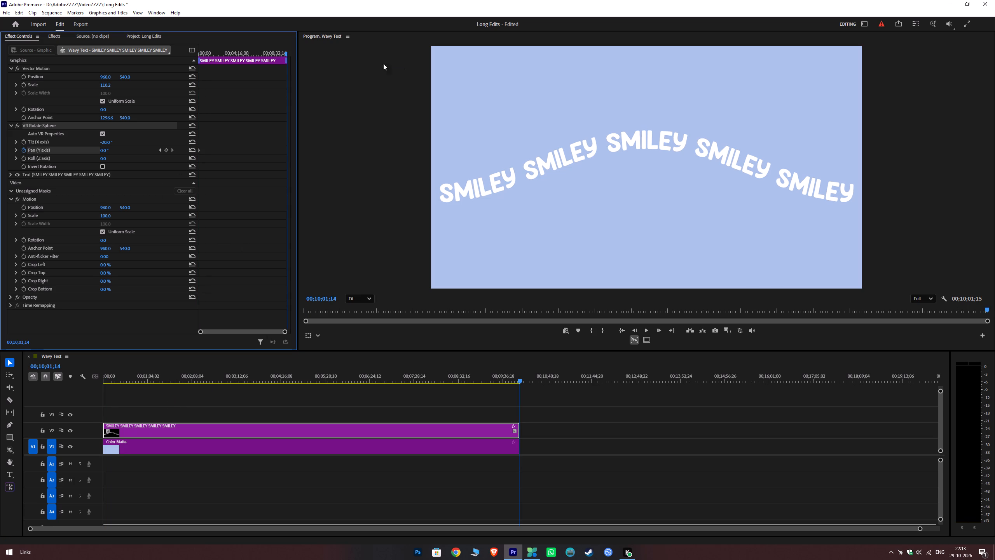
left_click(105, 152)
key("2")
key("x")
type("77.0")
key("Return")
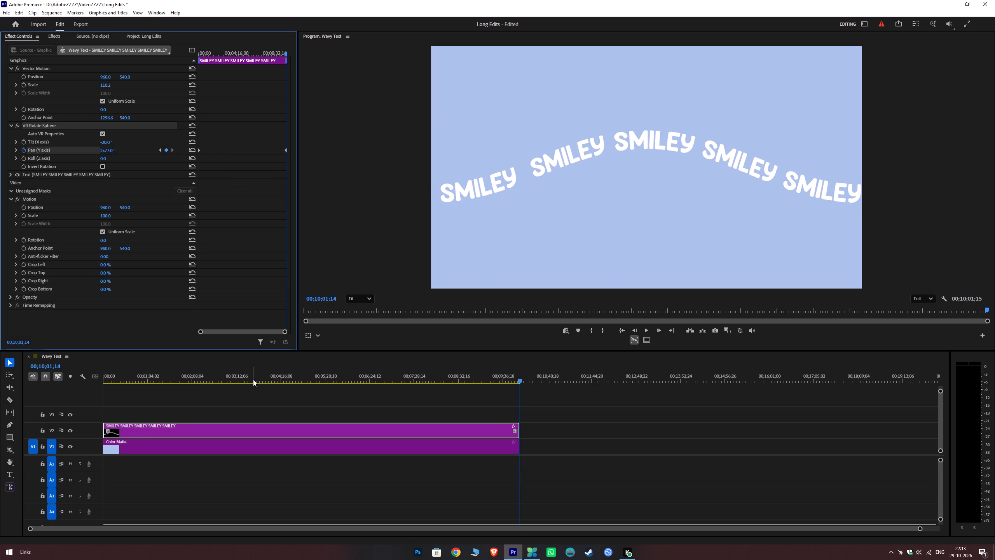
Preview the wavy text scroll at the sequence start and from about 00;02;08;21.
key("space")
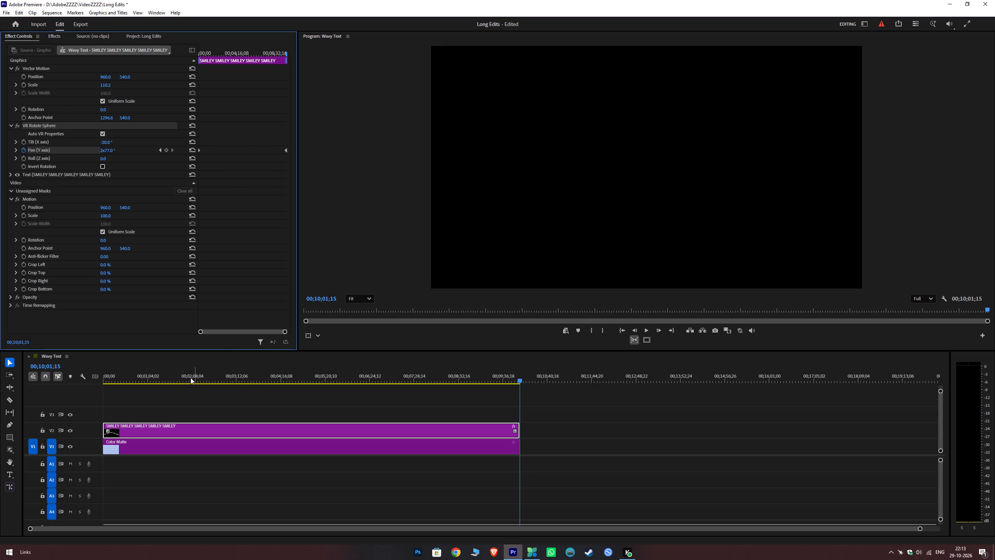
left_click_drag(120, 372, 60, 380)
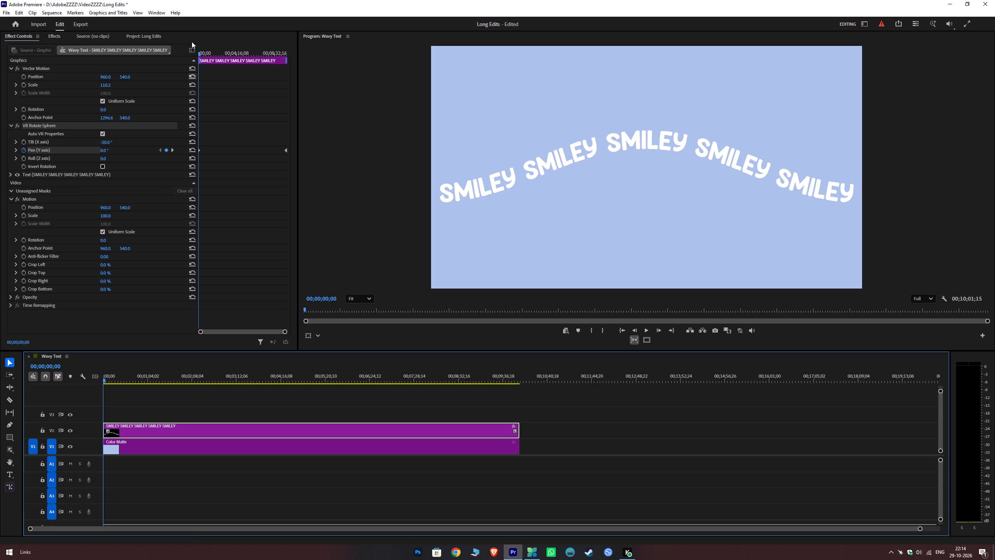
left_click_drag(199, 56, 218, 64)
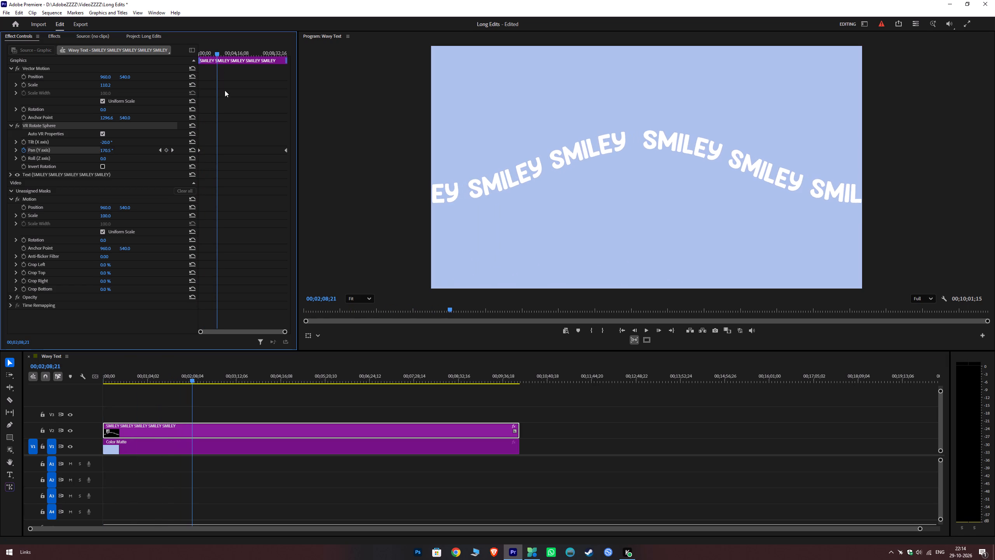
key("space")
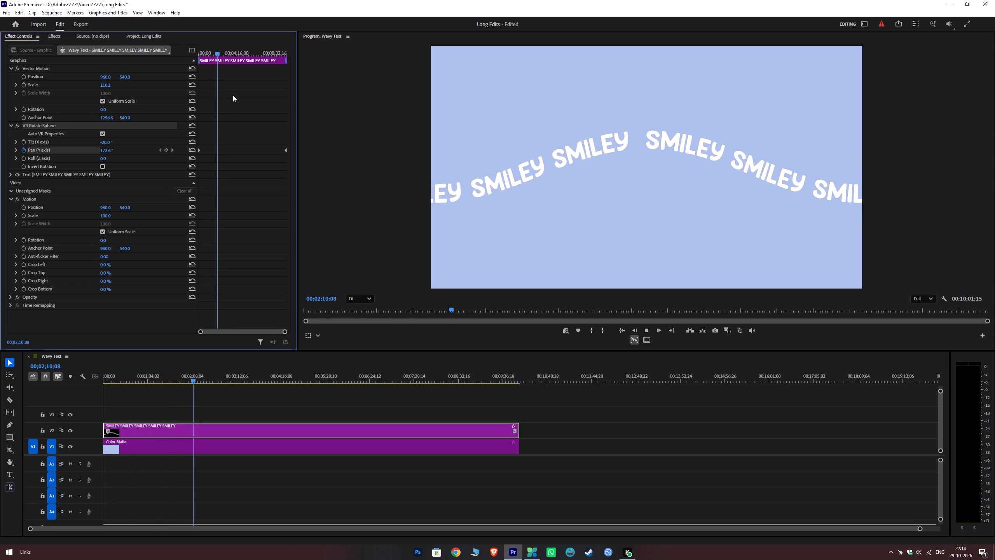
key("space")
Save the Long Edits project.
key("ctrl+s")
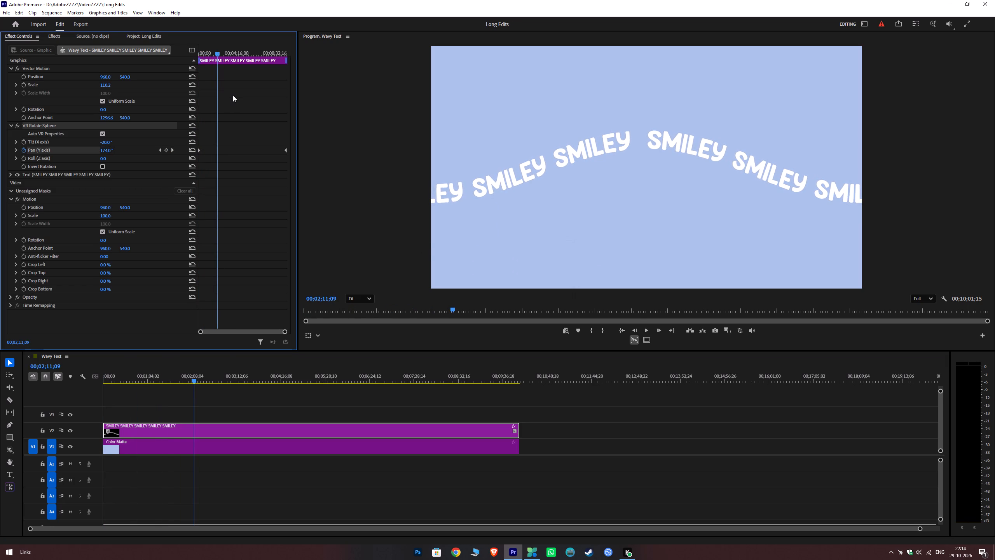
Play the sequence onward from 00;02;11;09 to check the wavy text scroll.
key("space")
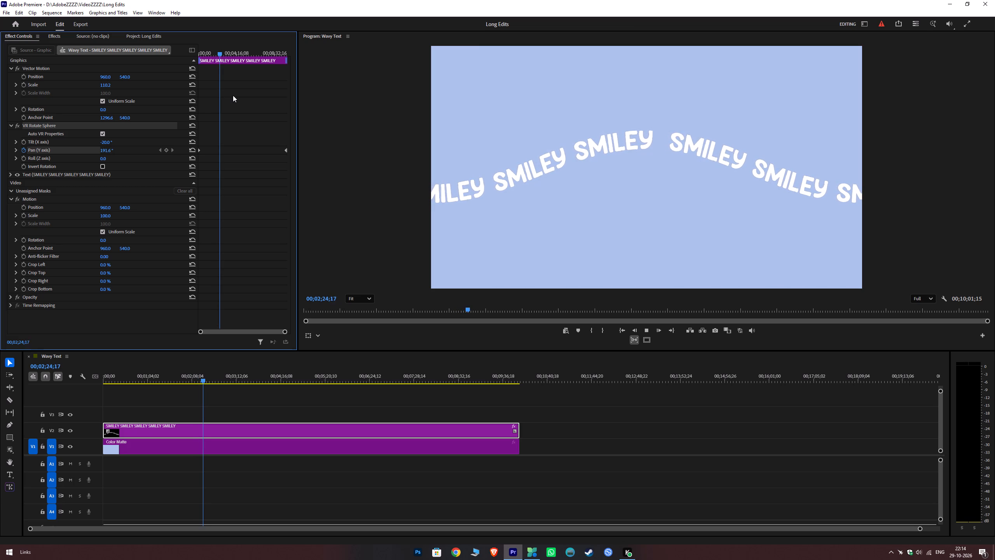
Add 15 video tracks after Video 3 and one audio track after Audio 4 in the Wavy Text sequence.
key("space")
left_click(75, 386)
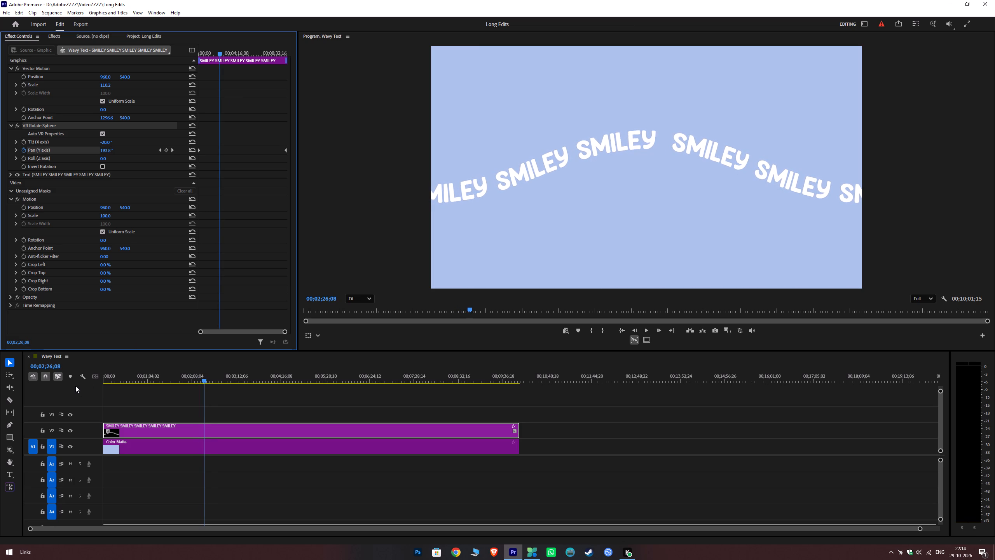
right_click(75, 386)
left_click(106, 430)
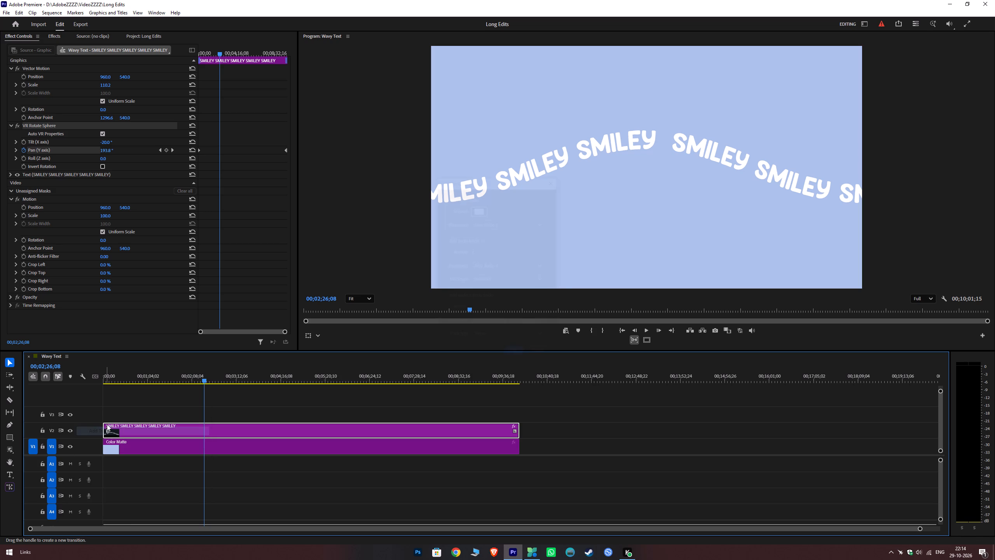
type("14")
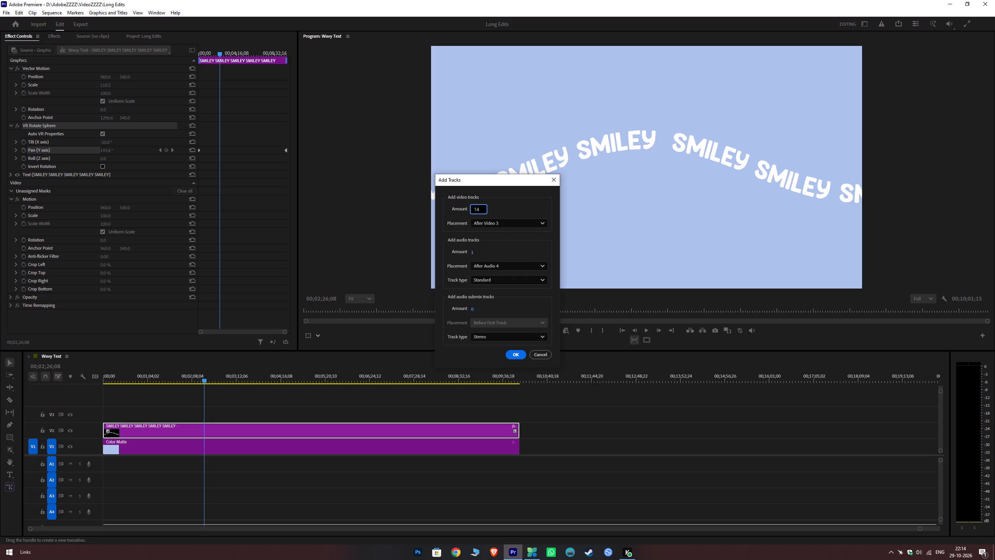
key("BackSpace")
key("5")
key("Return")
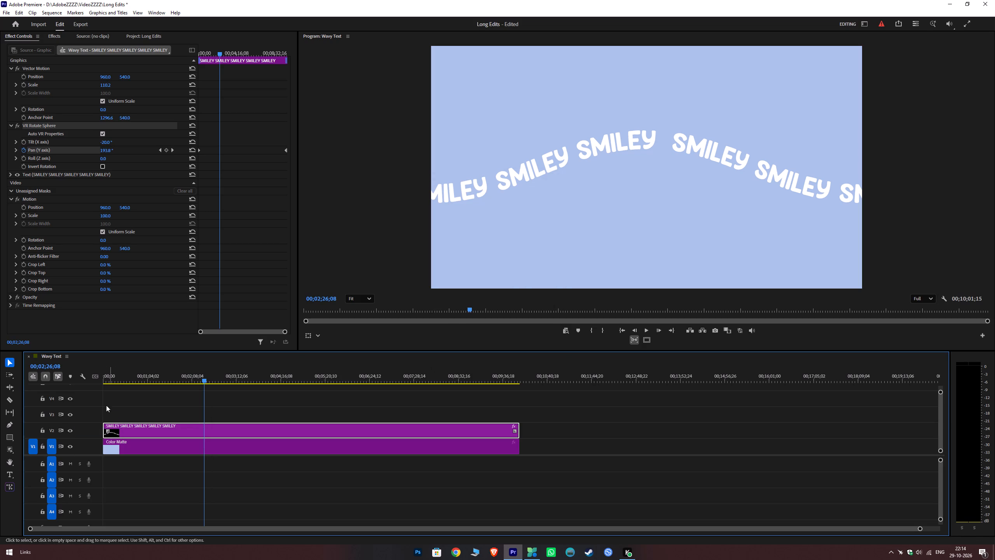
Search the effects for "transform" and apply the Transform video effect to the SMILEY text clip on V2.
left_click_drag(84, 456, 89, 488)
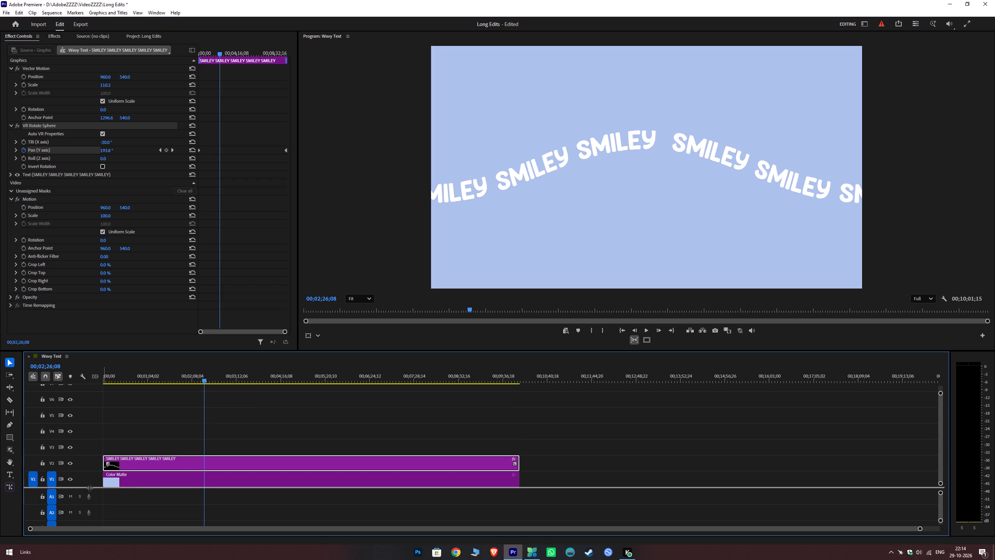
left_click_drag(89, 488, 89, 476)
left_click_drag(150, 350, 179, 125)
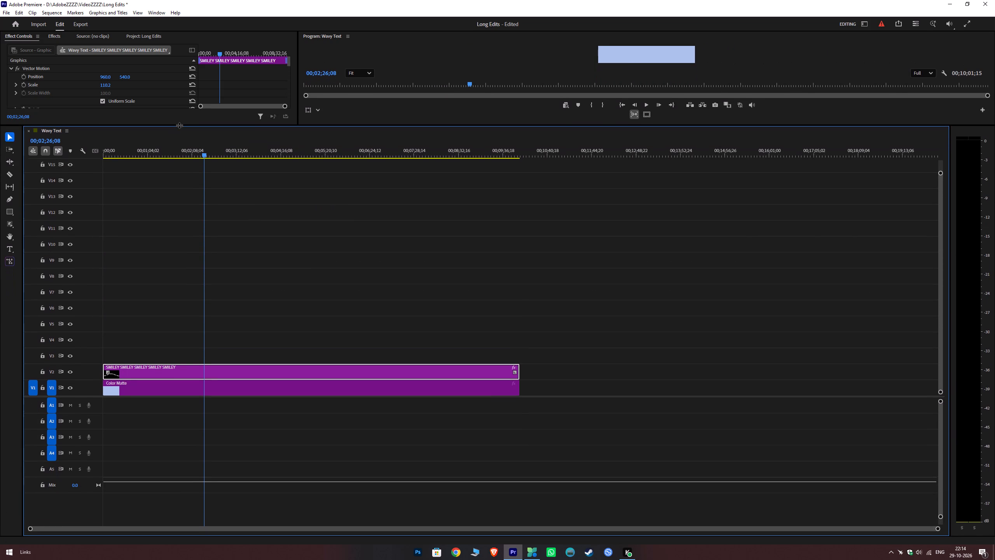
left_click_drag(179, 125, 179, 120)
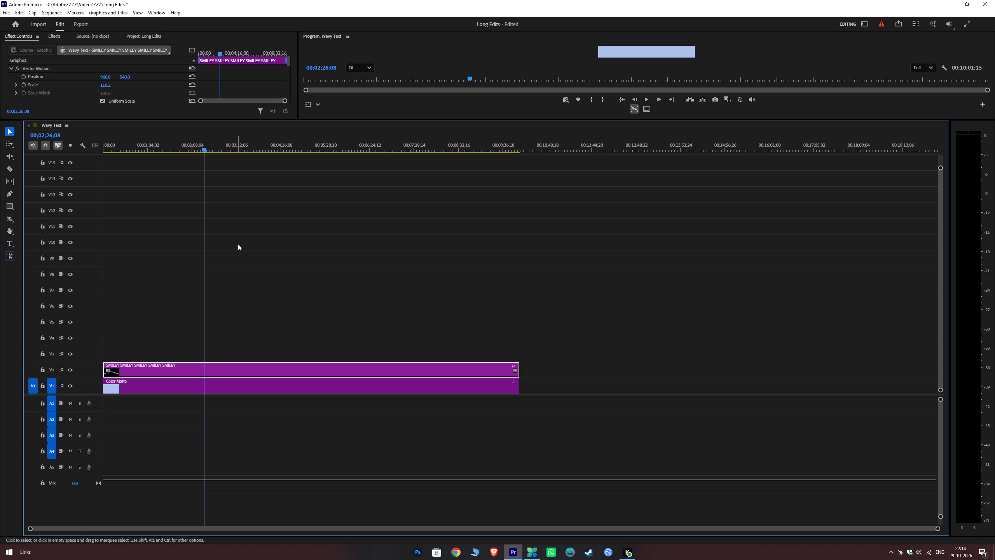
left_click(55, 39)
left_click_drag(66, 51, 41, 55)
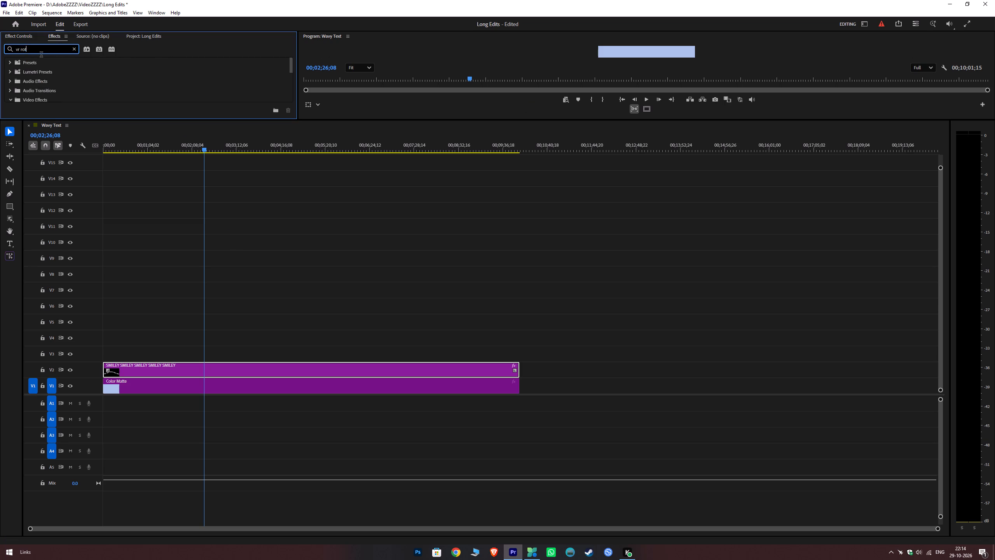
left_click_drag(41, 55, 0, 66)
type("trans")
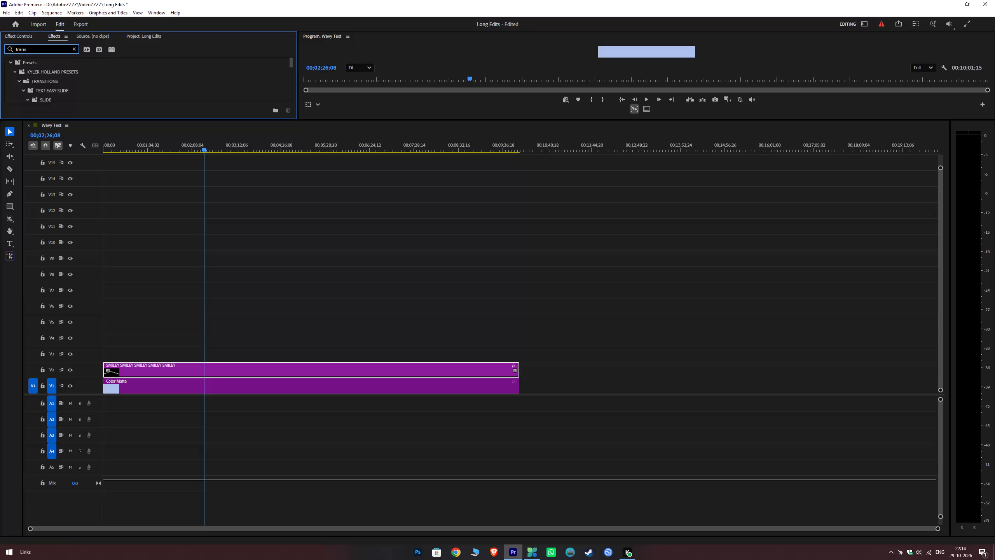
type("form")
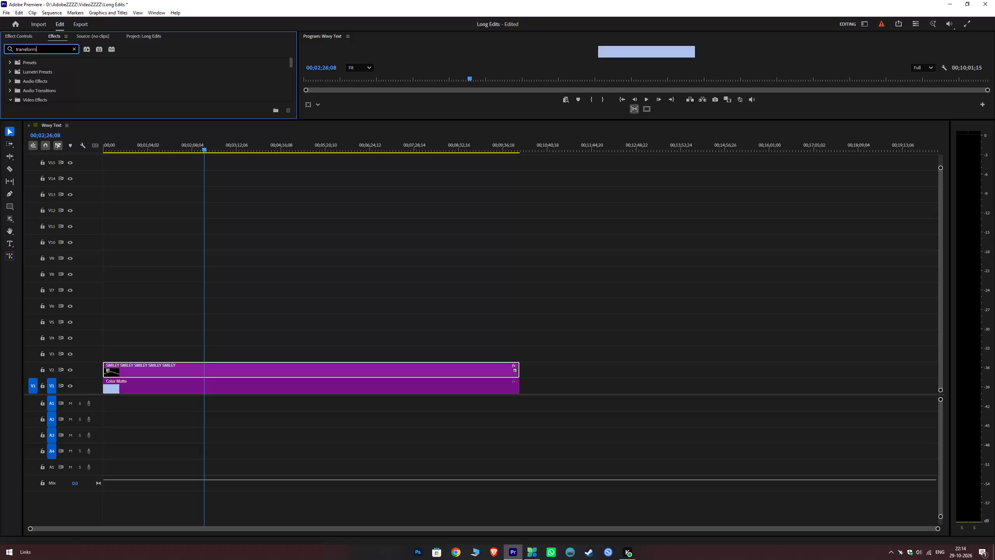
left_click_drag(39, 120, 38, 229)
scroll(50, 131, "down", 5)
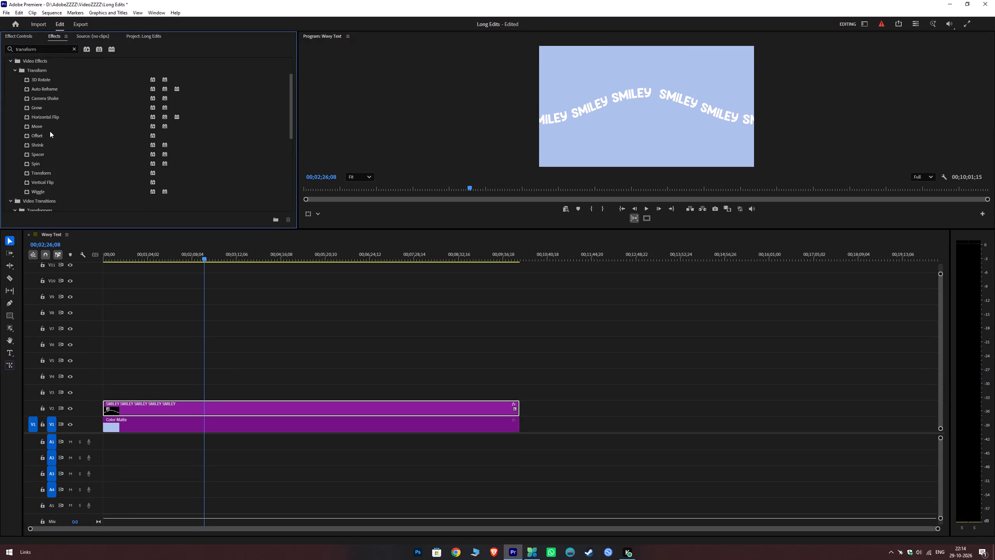
left_click(34, 173)
left_click_drag(38, 172, 147, 404)
Duplicate the SMILEY text clip from V2 onto V3 at the same start time and select the V3 clip.
left_click_drag(261, 229, 280, 149)
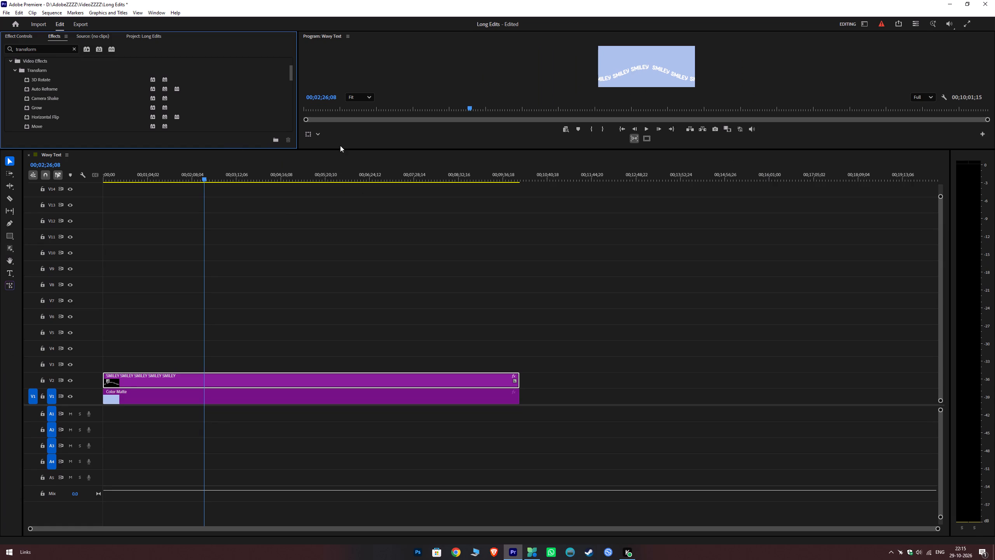
left_click_drag(152, 383, 160, 369, "alt")
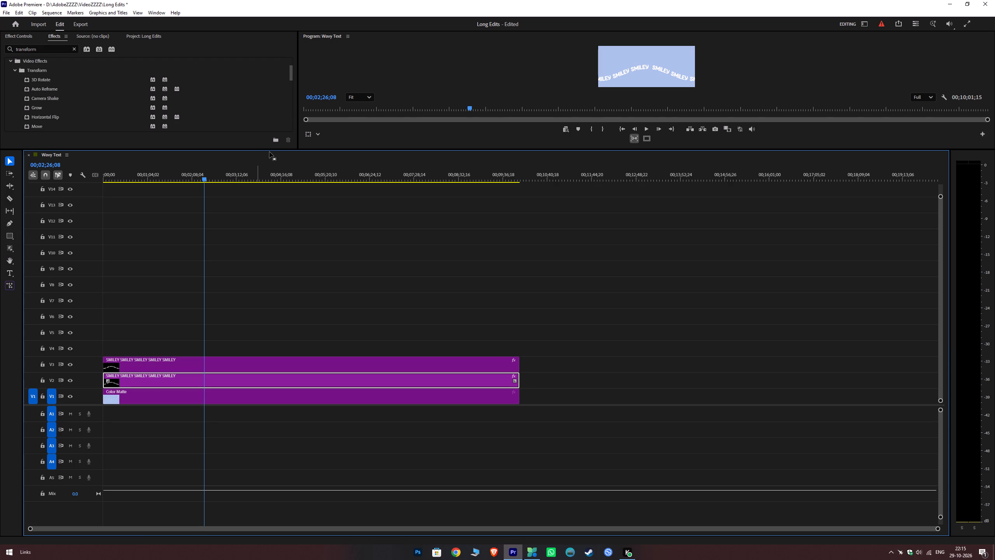
left_click_drag(271, 149, 263, 289)
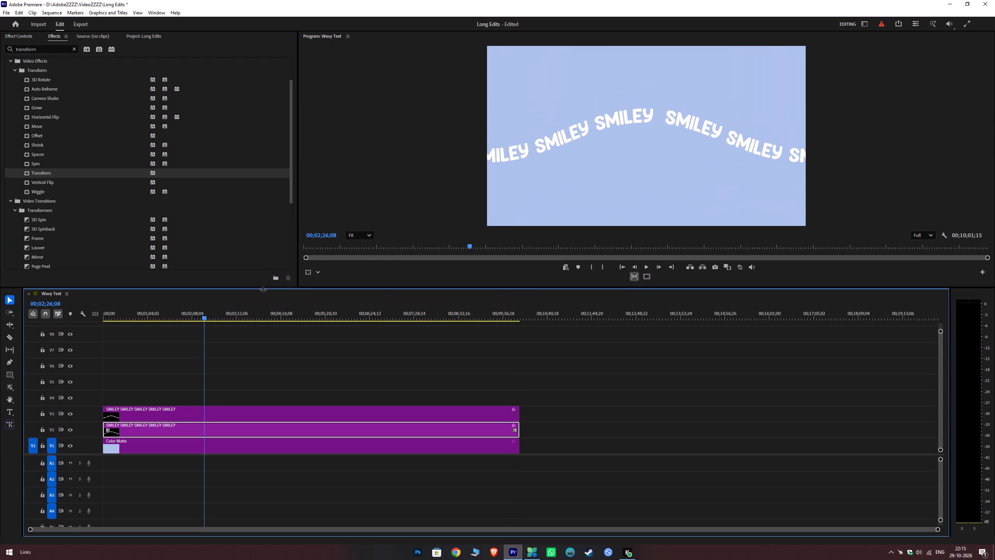
left_click_drag(263, 289, 263, 292)
left_click(147, 417)
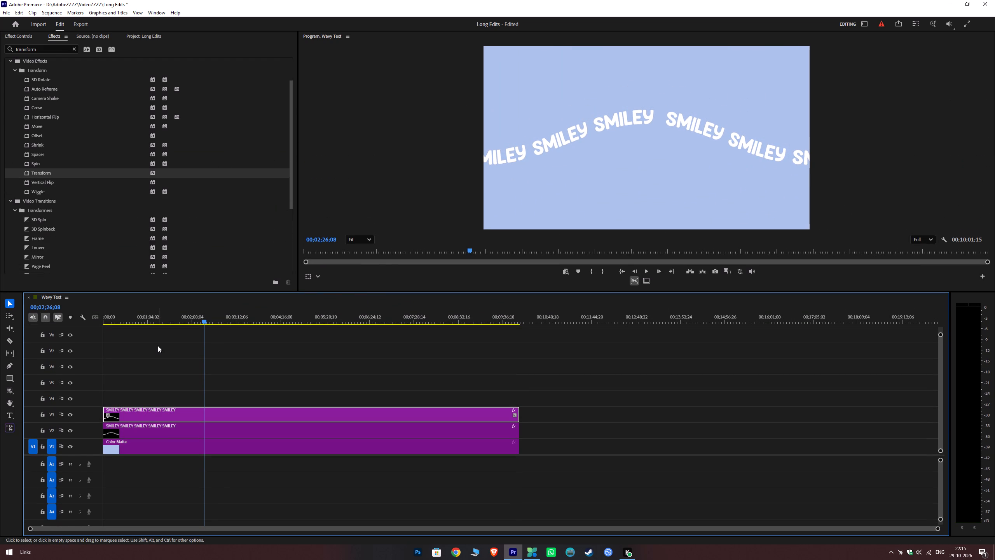
Review the V3 clip's effect settings with VR Rotate Sphere collapsed, and briefly play the sequence from its start.
left_click(18, 35)
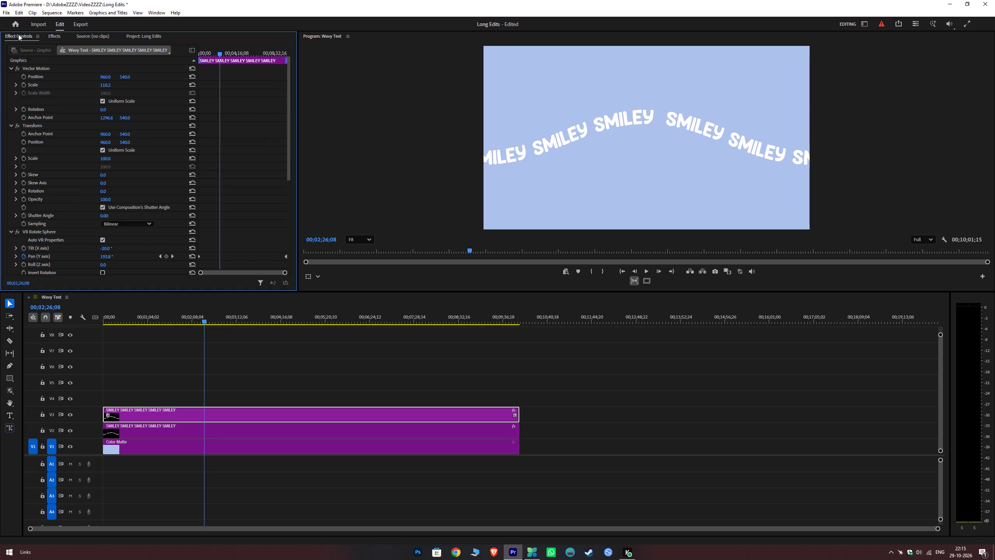
scroll(261, 149, "down", 5)
scroll(269, 182, "up", 5)
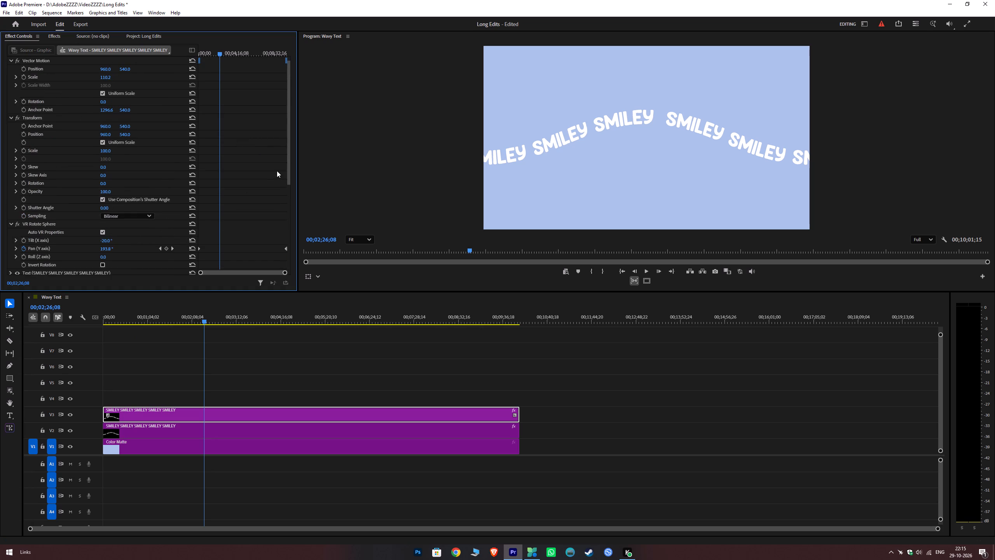
scroll(277, 171, "up", 5)
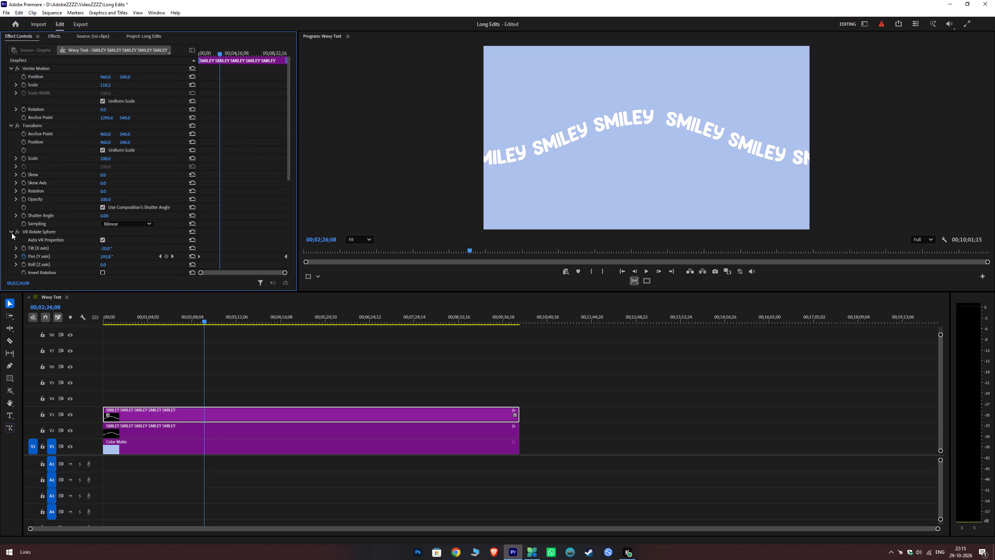
left_click(12, 233)
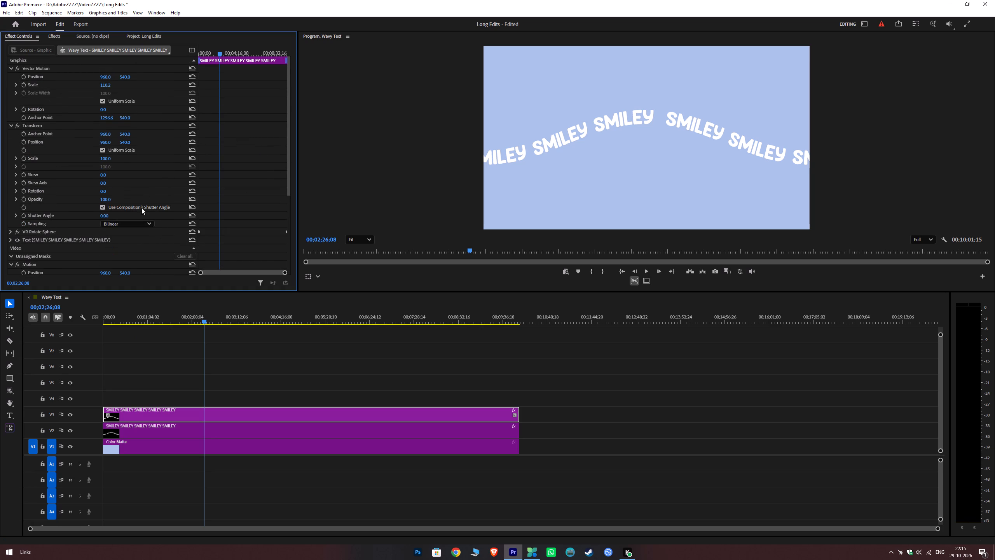
scroll(230, 153, "up", 4)
left_click_drag(224, 52, 14, 133)
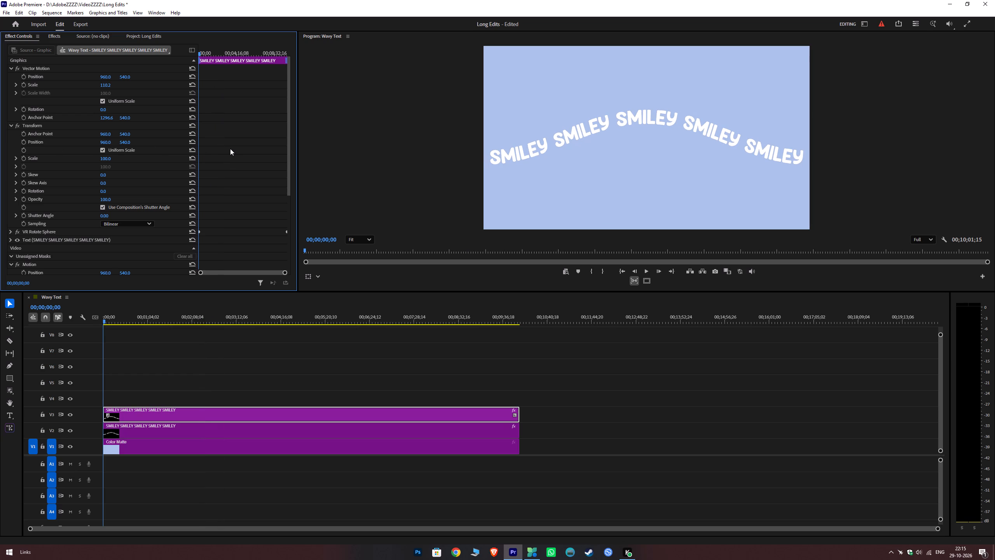
key("space")
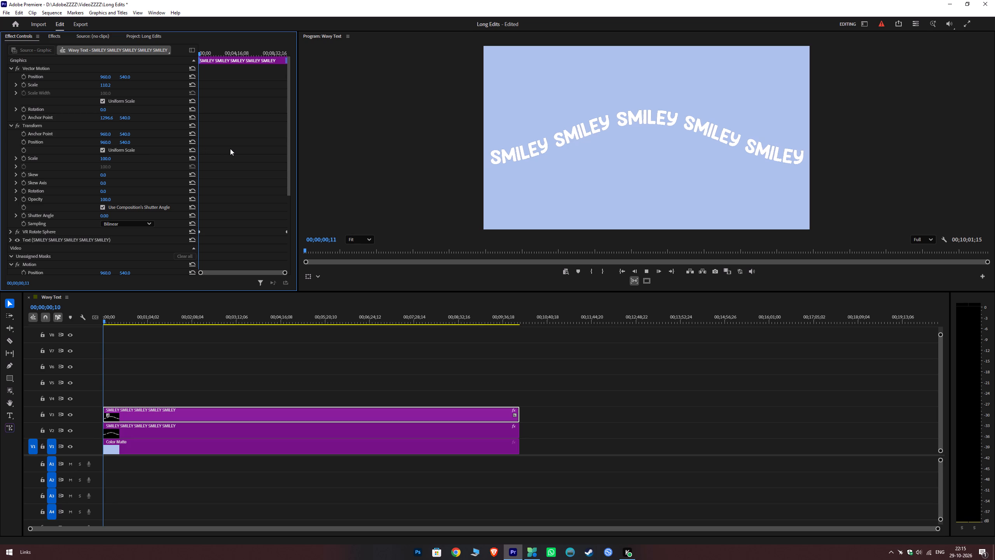
key("space")
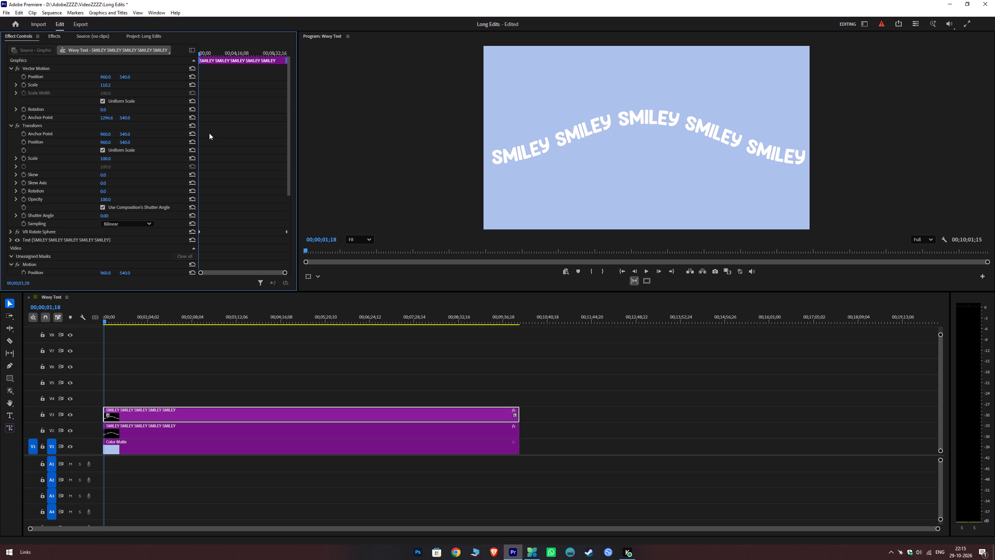
Set the vertical value of the V3 text clip's Transform Position to 680.
left_click(103, 142)
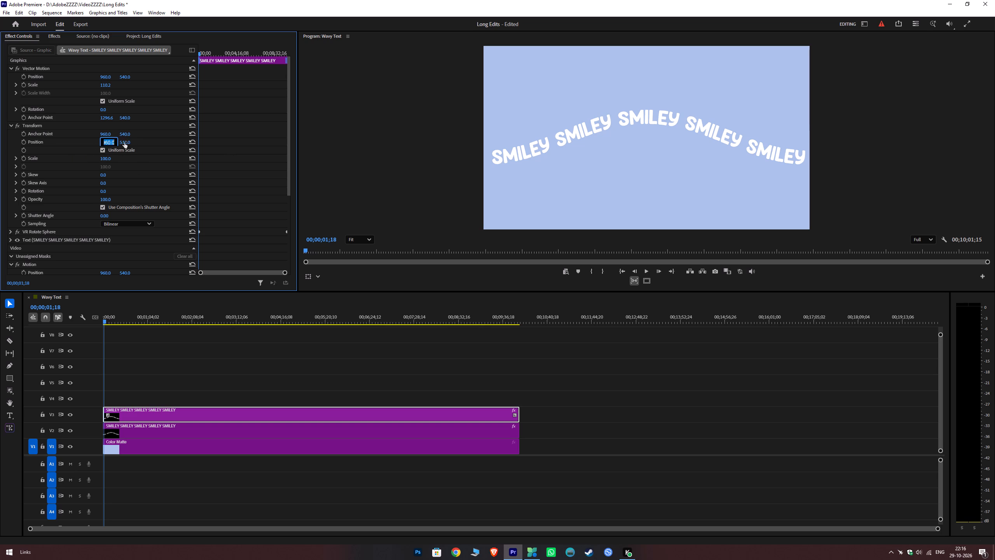
left_click(124, 142)
type("69")
key("BackSpace")
type("80")
key("Return")
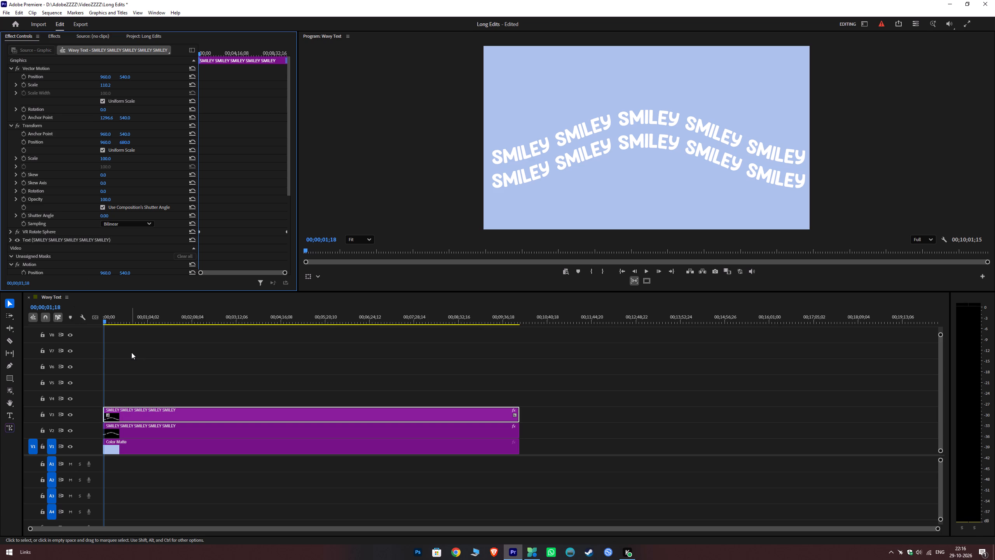
Play the sequence from the start to check the two SMILEY lines scrolling together.
left_click_drag(129, 319, 95, 329)
key("space")
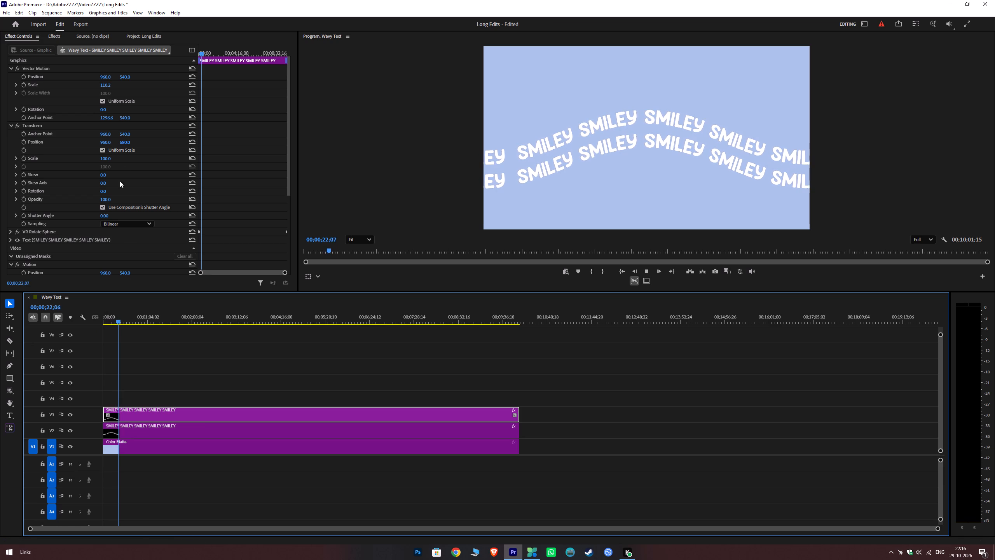
Duplicate the SMILEY text clip from V3 onto V4 at the same start time and select the V4 clip.
left_click_drag(140, 413, 138, 400, "alt")
left_click(140, 400)
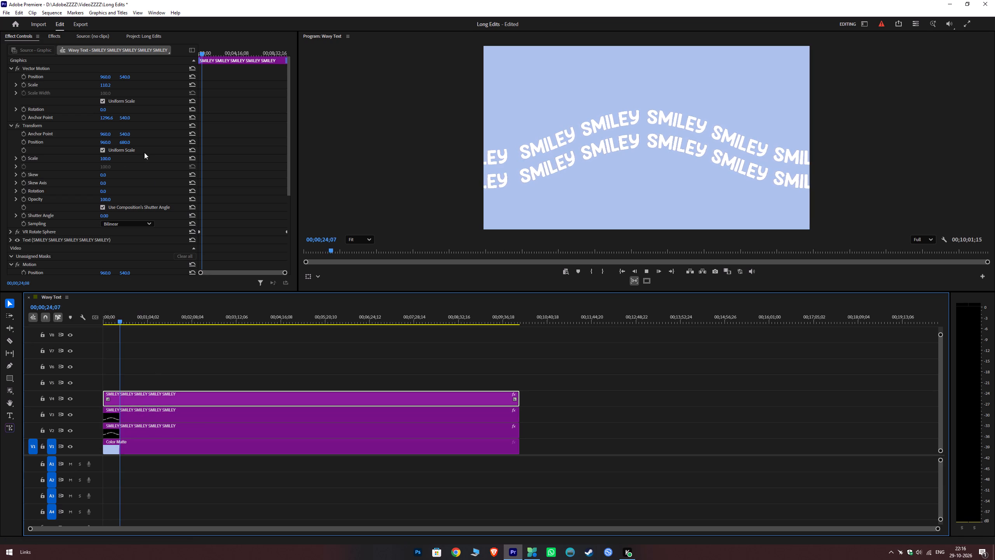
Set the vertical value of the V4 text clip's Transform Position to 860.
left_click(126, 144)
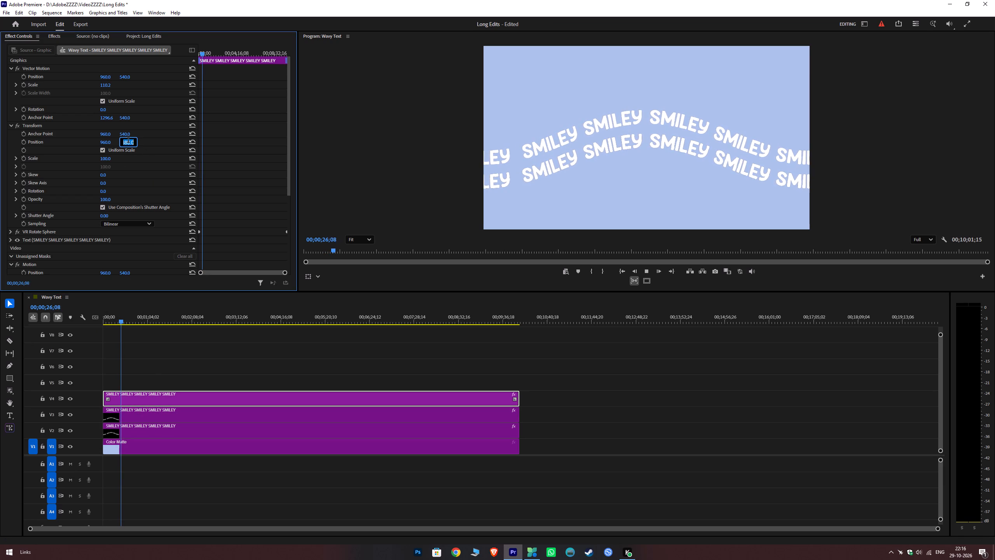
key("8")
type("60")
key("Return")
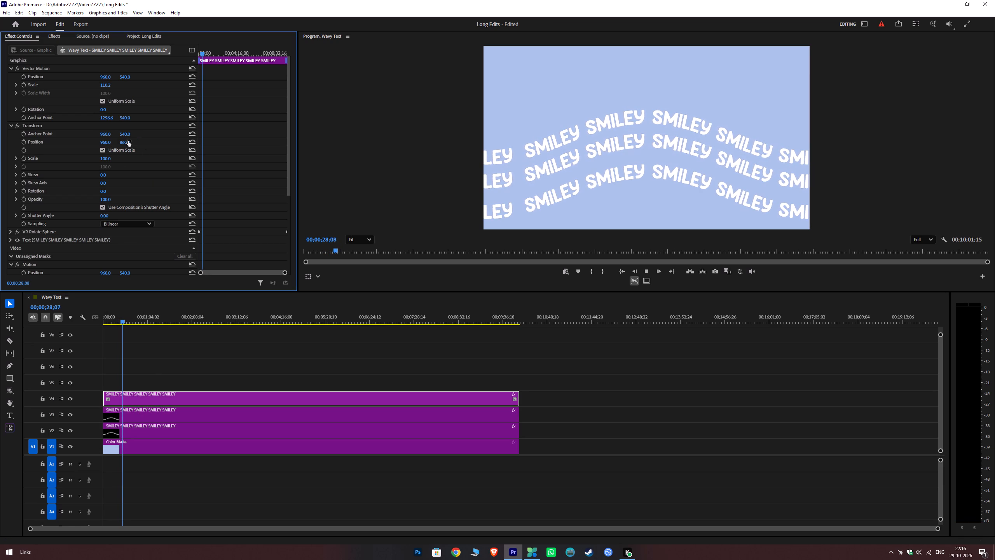
Adjust the vertical value of the V4 text clip's Transform Position to about 803, spacing it evenly below the line above.
left_click(127, 142)
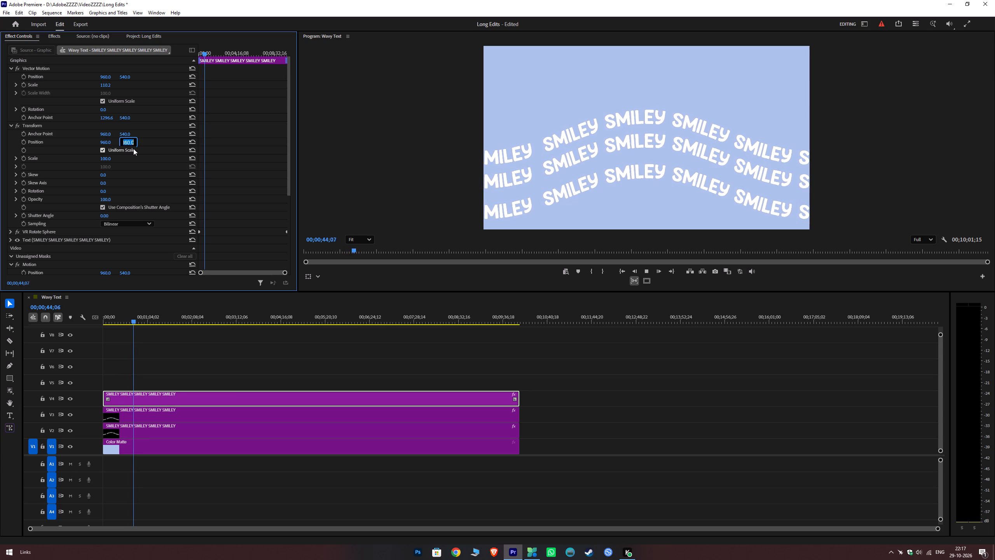
left_click(152, 142)
left_click_drag(129, 143, 145, 246)
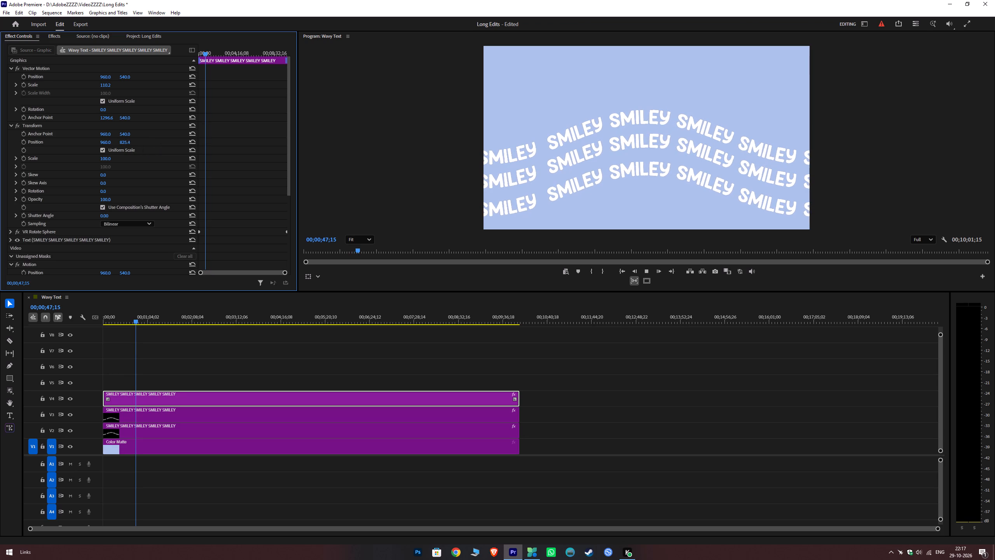
left_click_drag(145, 246, 164, 367)
key("space")
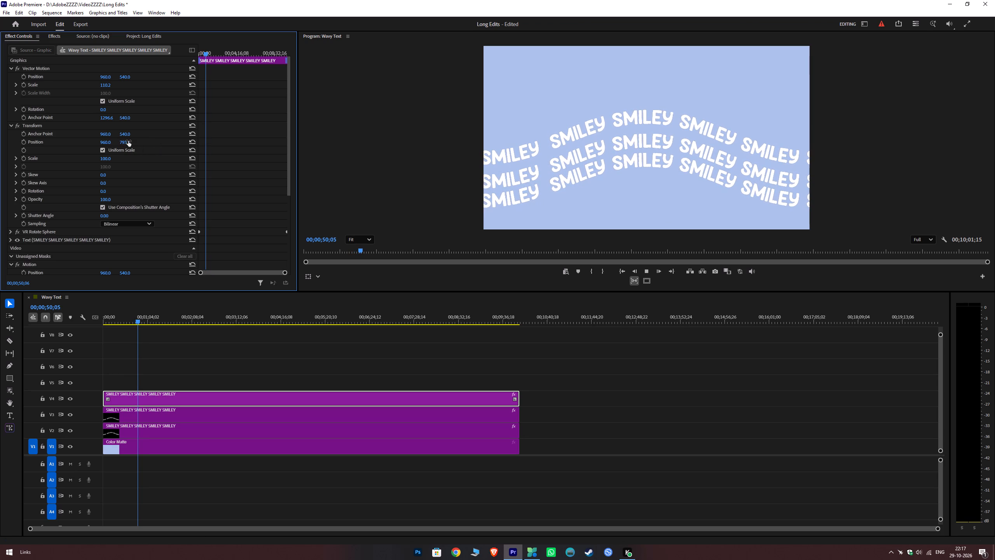
left_click_drag(127, 141, 135, 160, "ctrl")
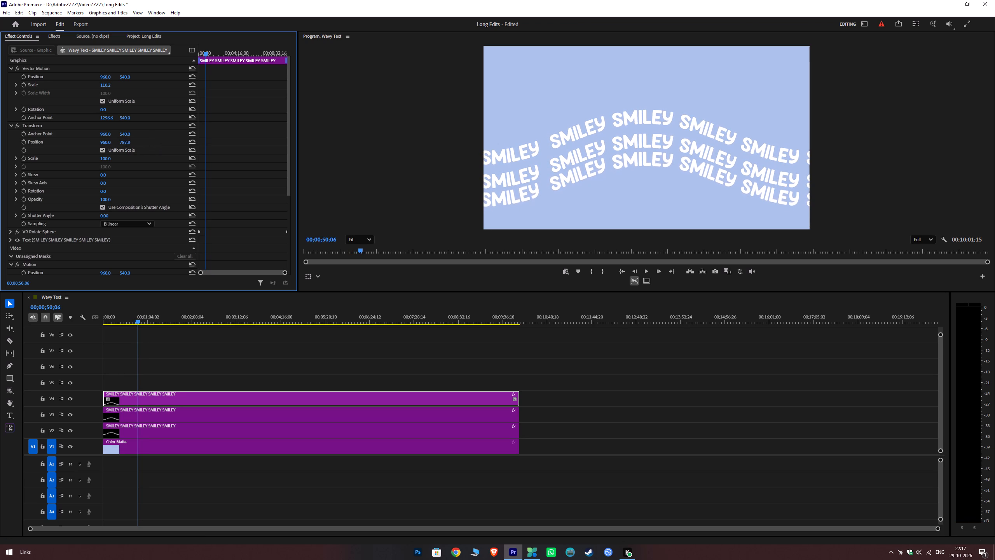
left_click_drag(135, 160, 140, 103, "ctrl")
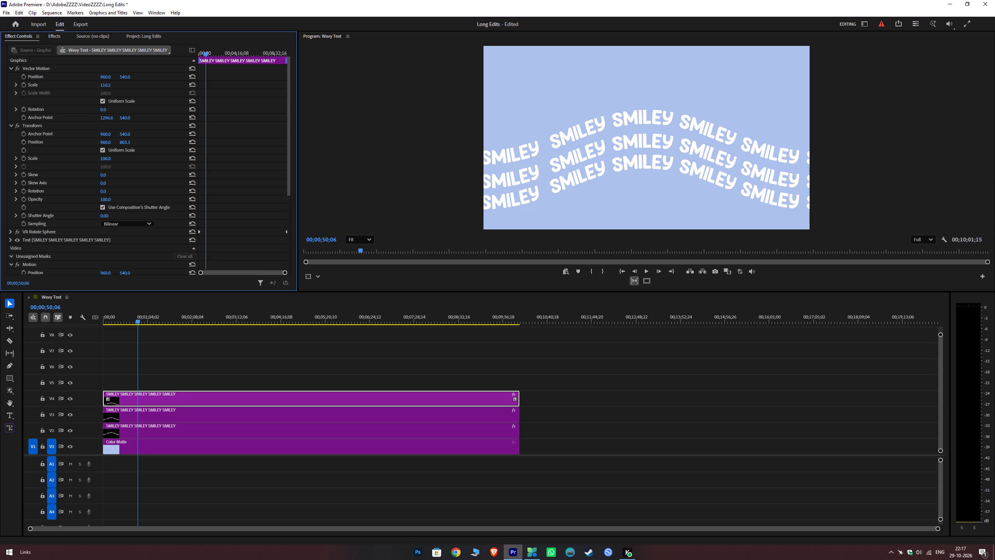
left_click_drag(140, 103, 140, 103, "ctrl")
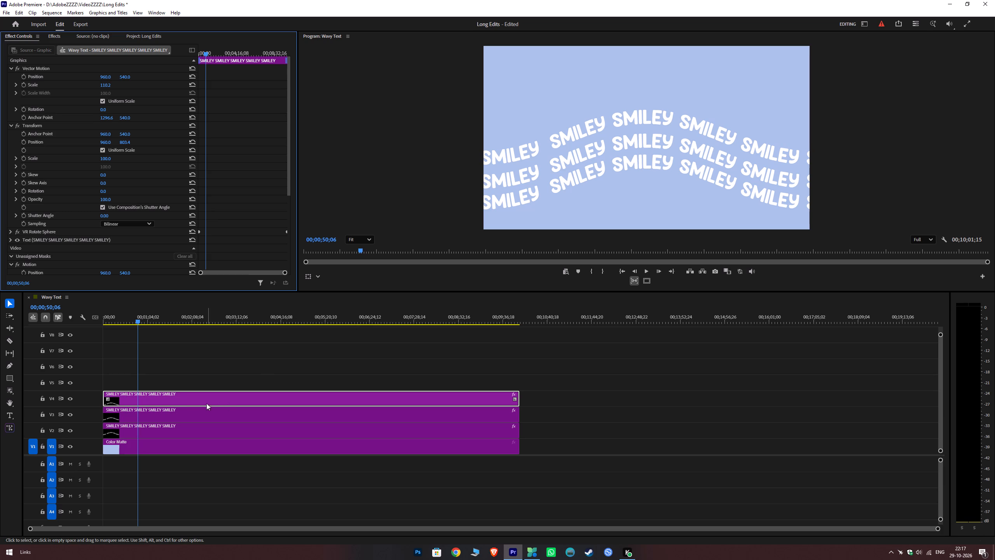
Duplicate the V4 text clip onto V5 at the same start time and set its vertical Transform Position to about 916.
left_click_drag(185, 397, 187, 384, "alt")
left_click(189, 382)
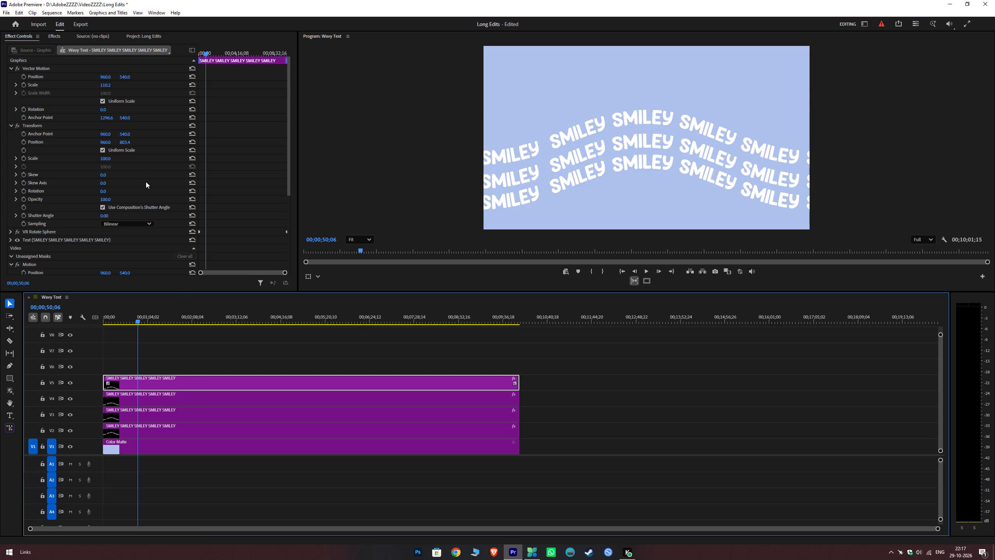
left_click_drag(129, 142, 130, 139, "ctrl")
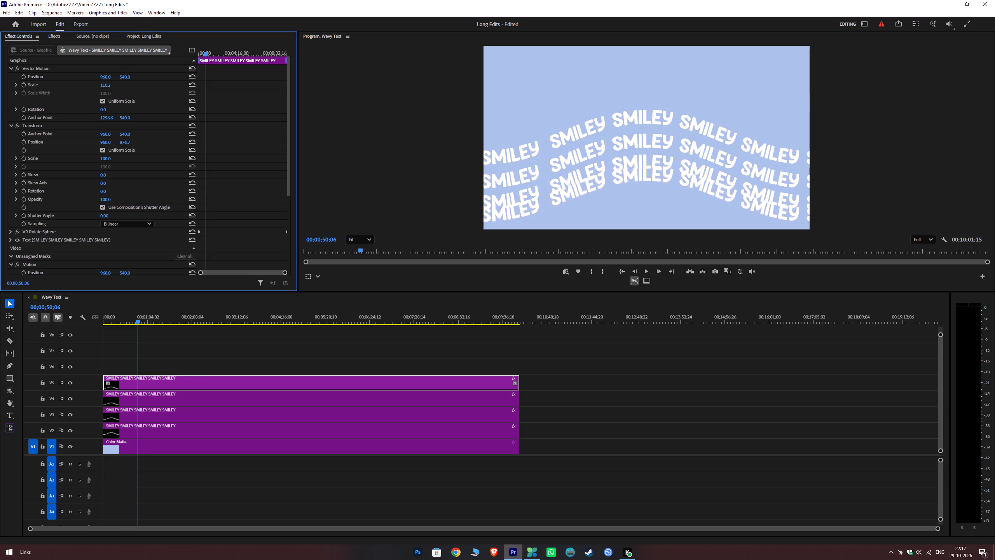
left_click_drag(130, 139, 130, 133, "ctrl")
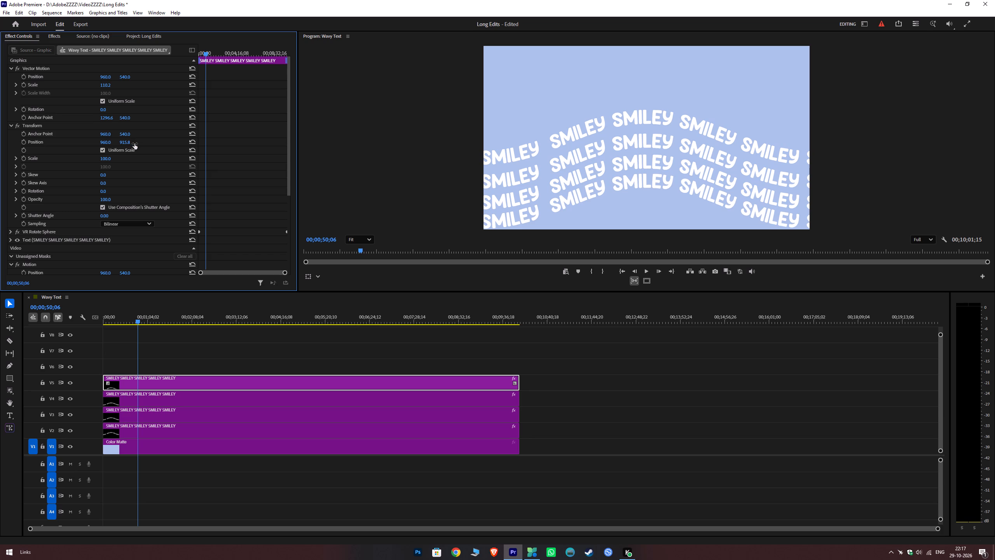
Duplicate the V5 text clip onto V6 at the same start time and set its vertical Transform Position to about 1033.
left_click_drag(164, 379, 164, 367, "alt")
left_click(164, 367)
left_click_drag(122, 141, 133, 98, "ctrl")
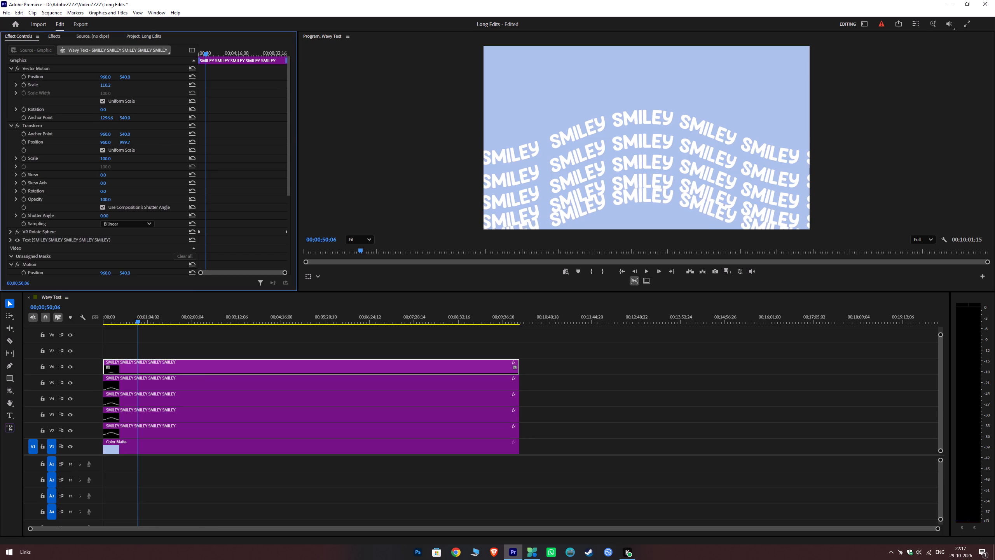
left_click_drag(133, 98, 128, 147, "ctrl")
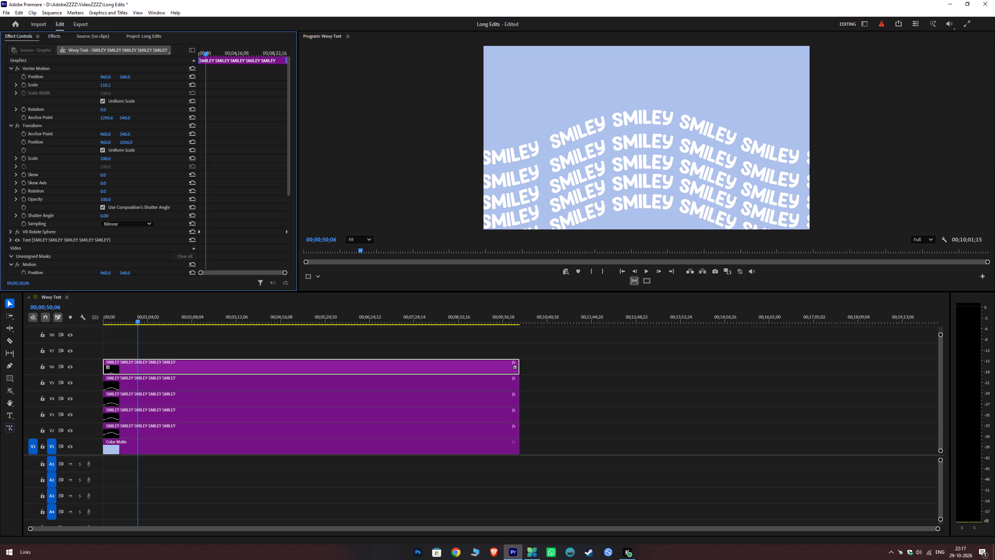
left_click_drag(128, 147, 129, 157, "ctrl")
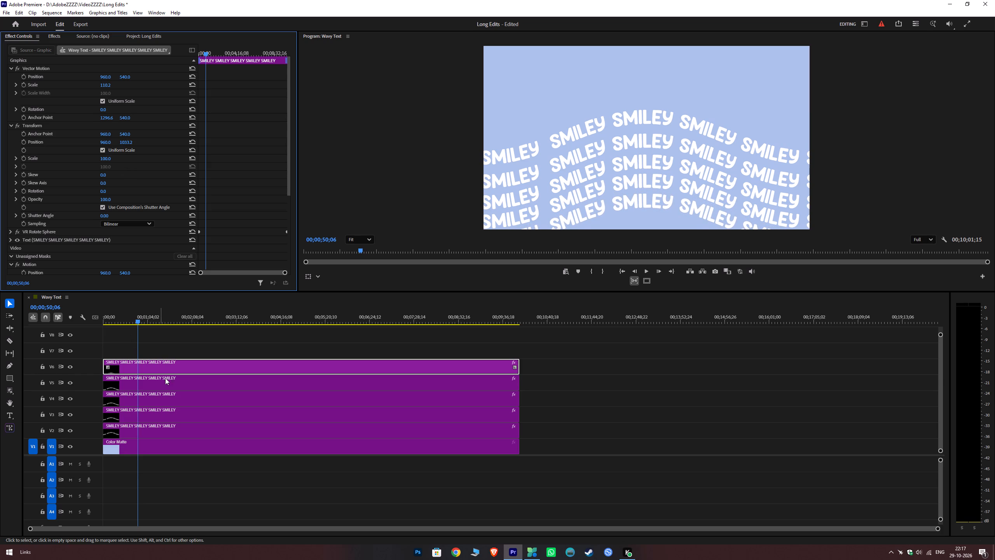
Duplicate the V6 text clip onto V7 at the same start time and set its vertical Transform Position to about 1145.
left_click_drag(166, 364, 166, 353, "alt")
left_click(163, 345)
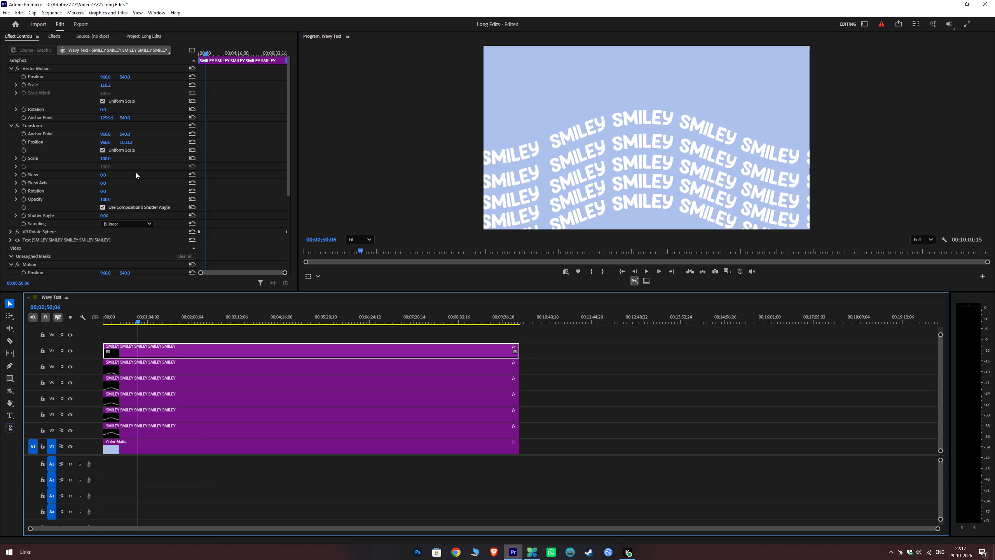
left_click_drag(129, 142, 138, 72)
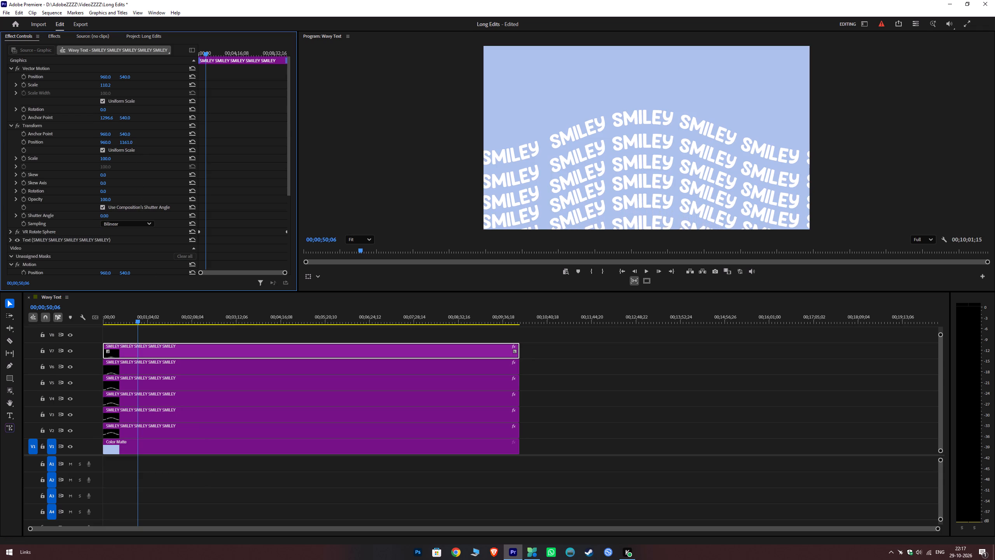
left_click_drag(138, 72, 145, 133)
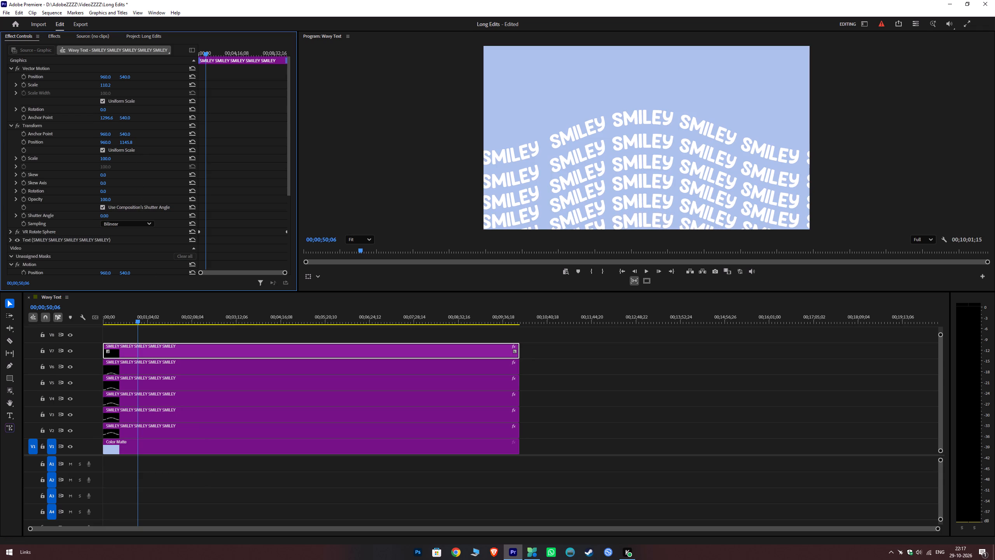
left_click_drag(145, 133, 145, 135)
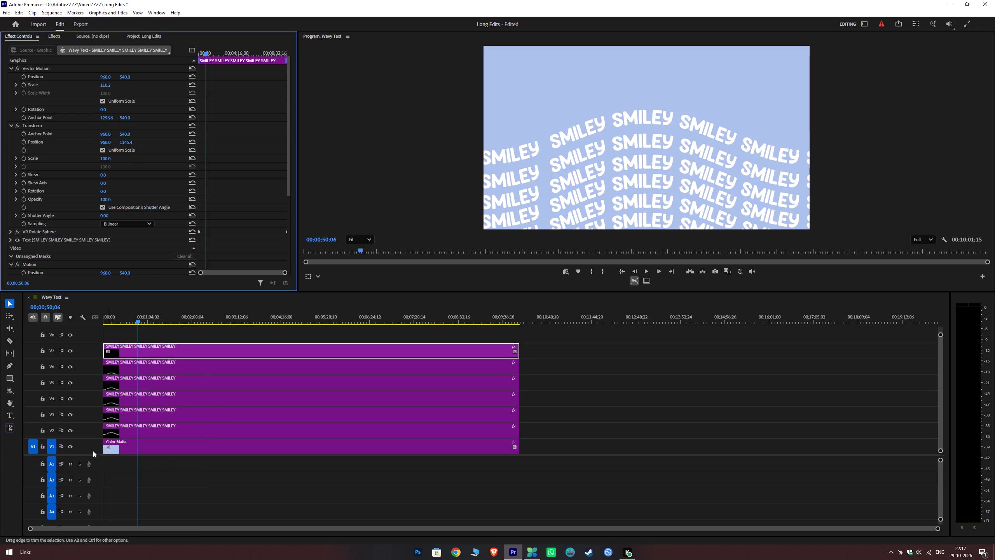
Enlarge the video track area, duplicate the V2 text clip onto V8, and set the copy's vertical Transform Position to about 418.
left_click(88, 456)
left_click_drag(89, 455, 89, 461)
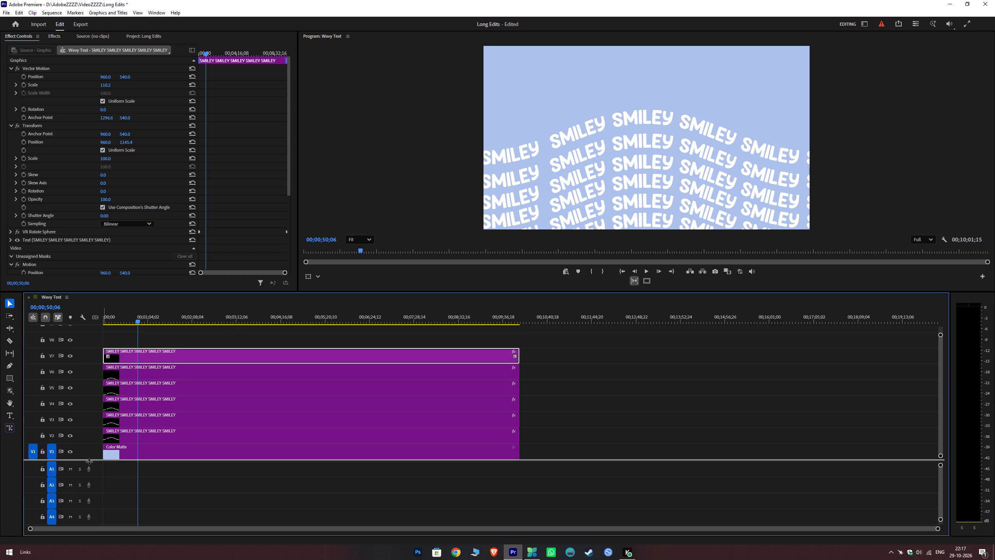
left_click_drag(89, 461, 88, 524)
left_click(180, 390)
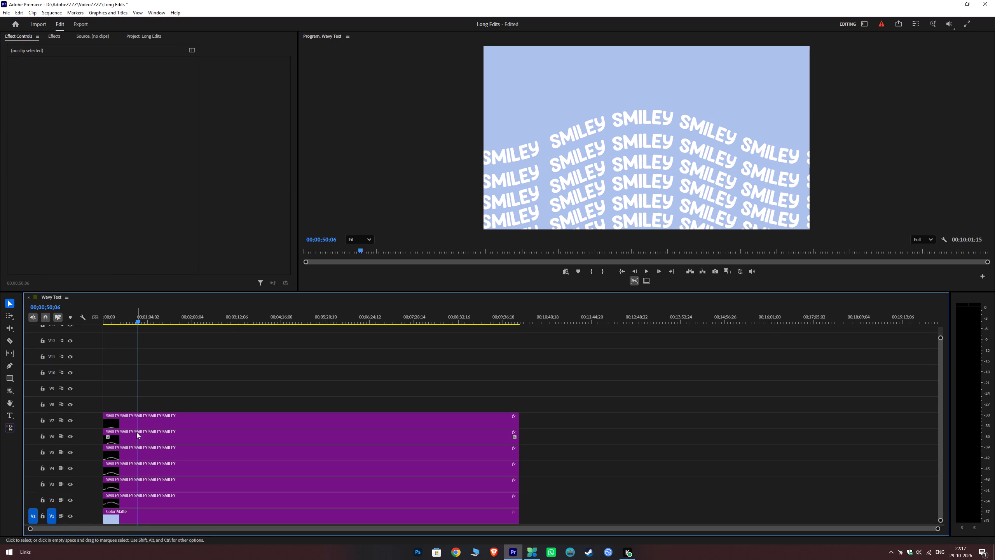
left_click(134, 493)
left_click_drag(133, 497, 148, 439, "alt")
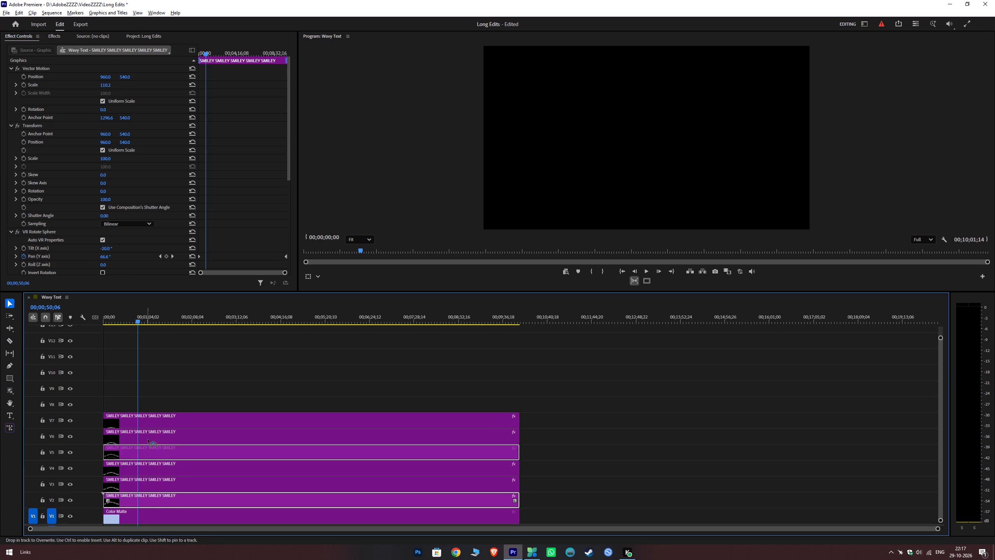
left_click_drag(148, 439, 114, 402, "alt")
left_click(143, 405)
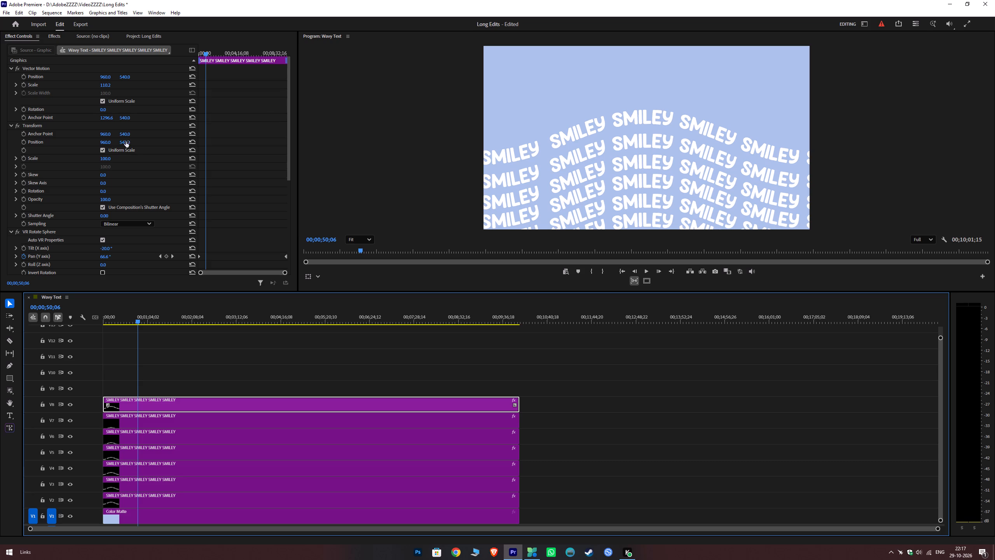
left_click_drag(126, 142, 109, 420)
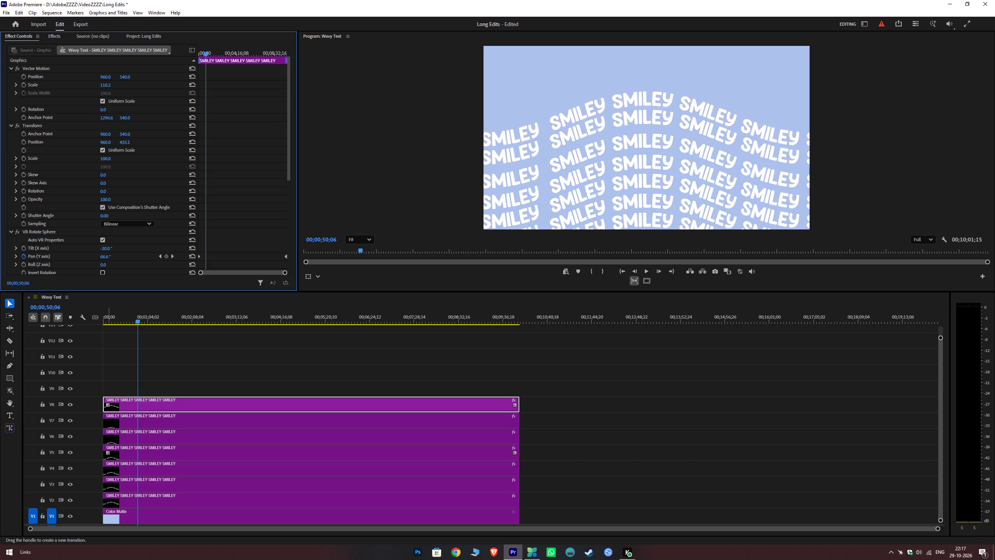
left_click_drag(109, 420, 99, 439)
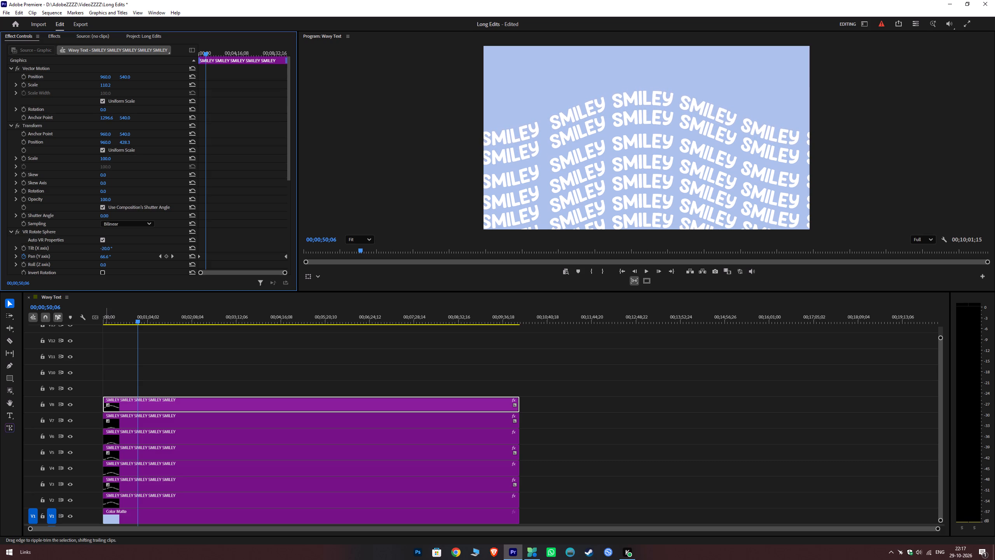
left_click_drag(99, 439, 95, 478)
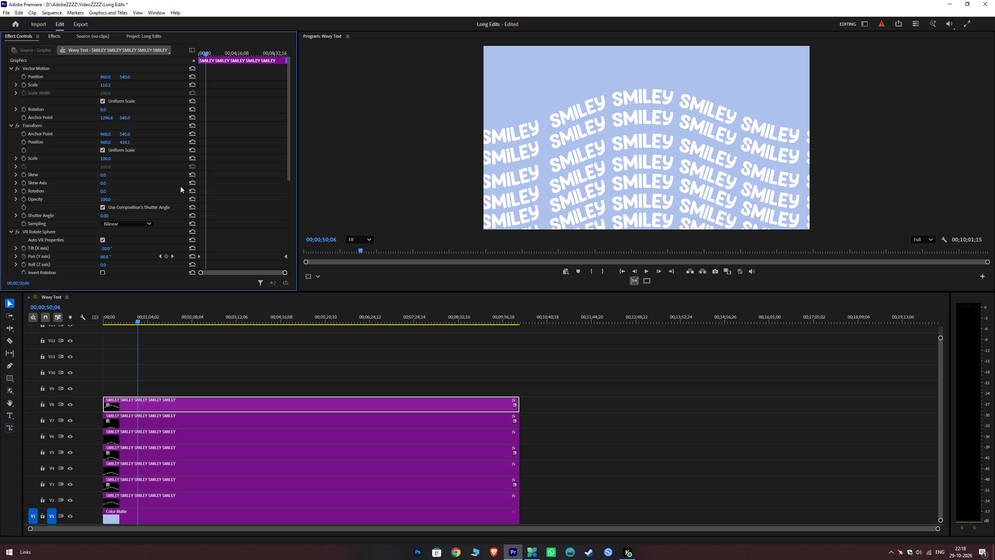
Duplicate the V8 text clip onto V9 at the same start time and set its vertical Transform Position to about 302.
left_click_drag(145, 405, 145, 404, "alt")
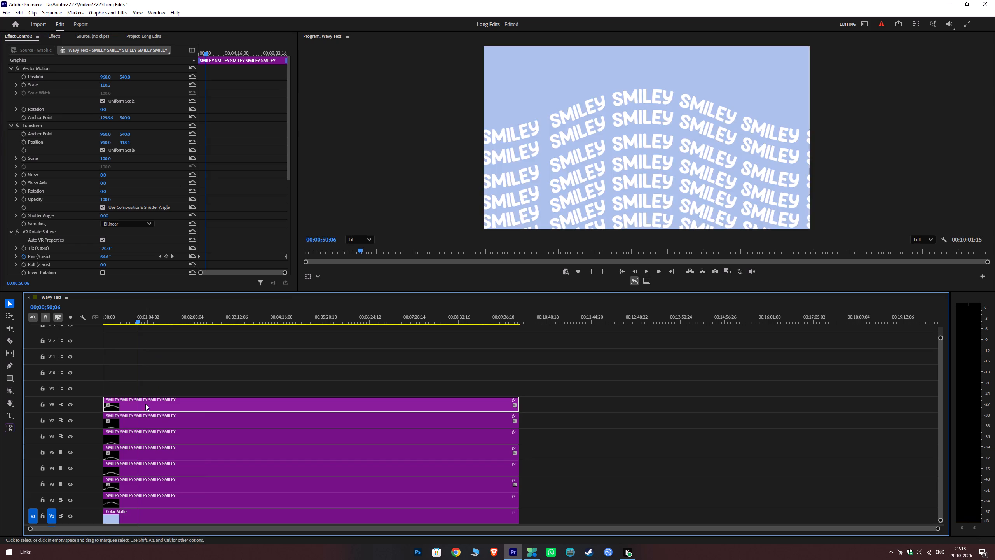
left_click_drag(145, 404, 146, 394, "alt")
left_click(150, 387)
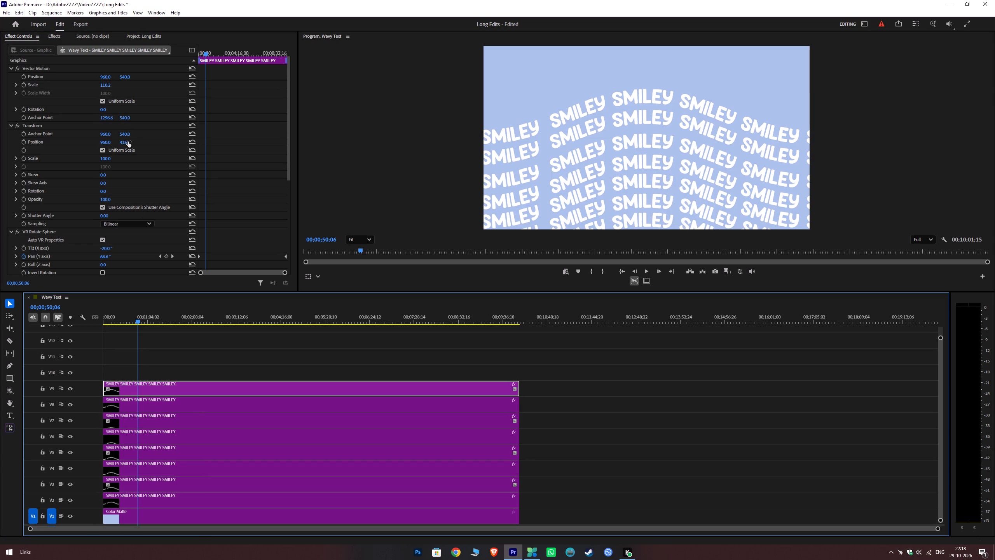
left_click_drag(127, 141, 133, 114, "alt")
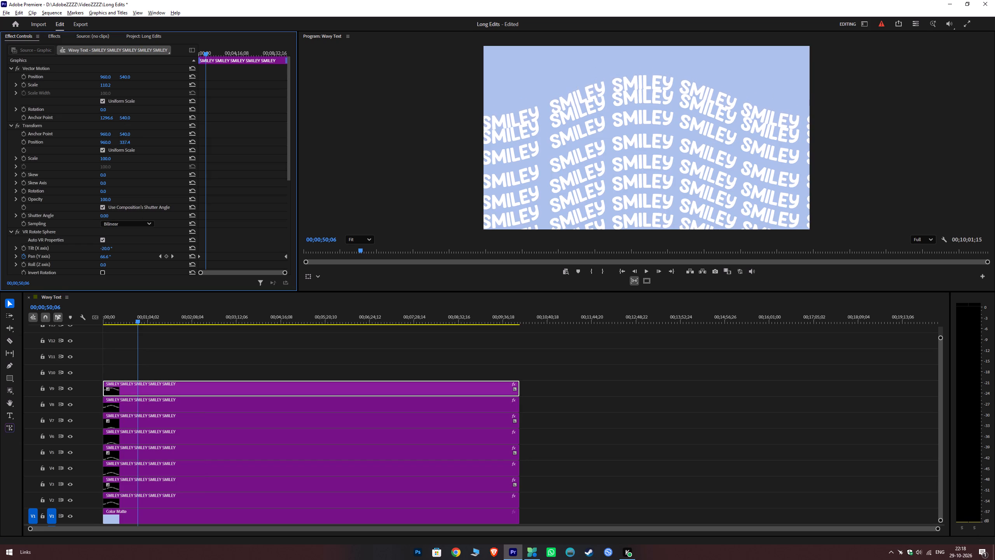
left_click_drag(133, 114, 140, 255, "alt")
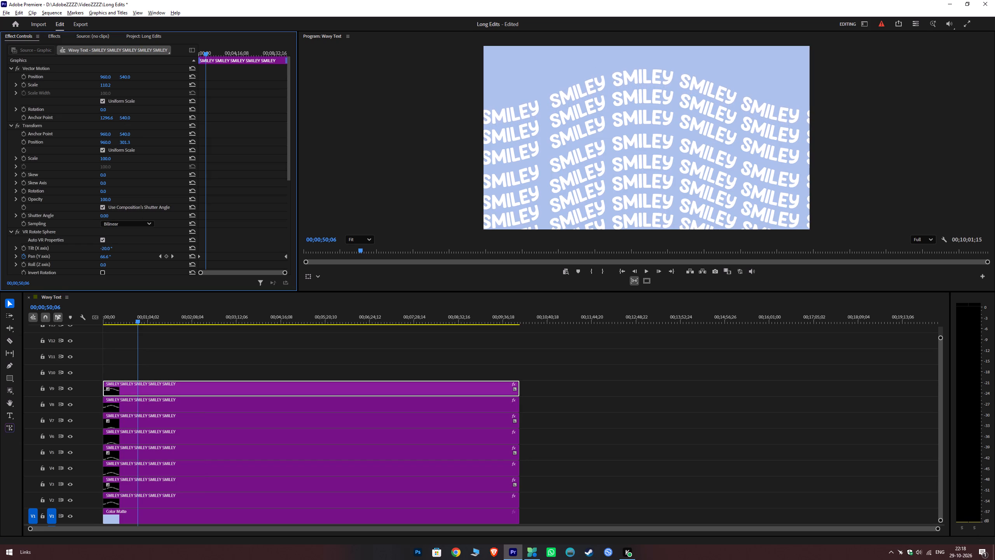
left_click_drag(140, 255, 140, 252, "alt")
Duplicate the V9 text clip onto V10 at the same start time and set its vertical Transform Position to about 194.
left_click_drag(171, 388, 172, 373, "alt")
left_click(172, 373)
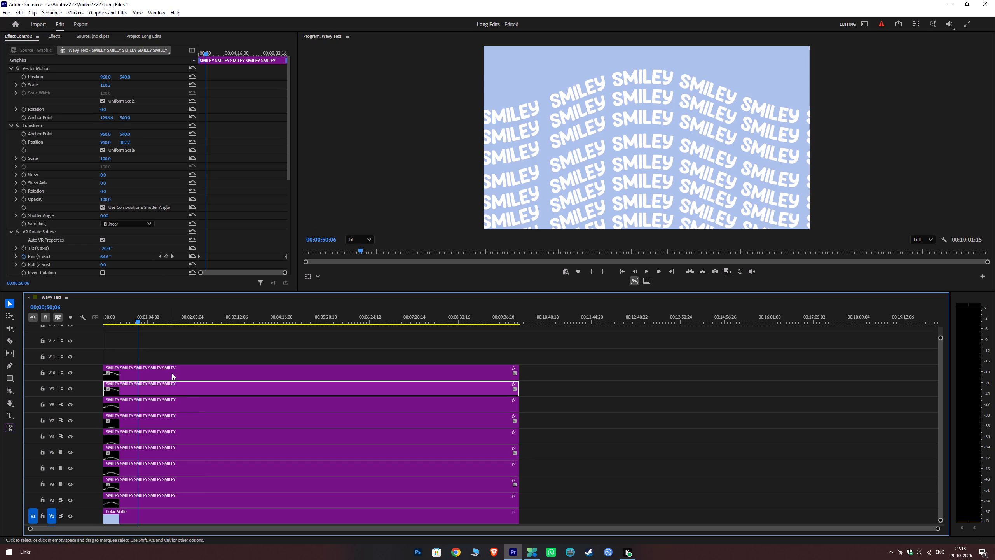
left_click(126, 142, "ctrl")
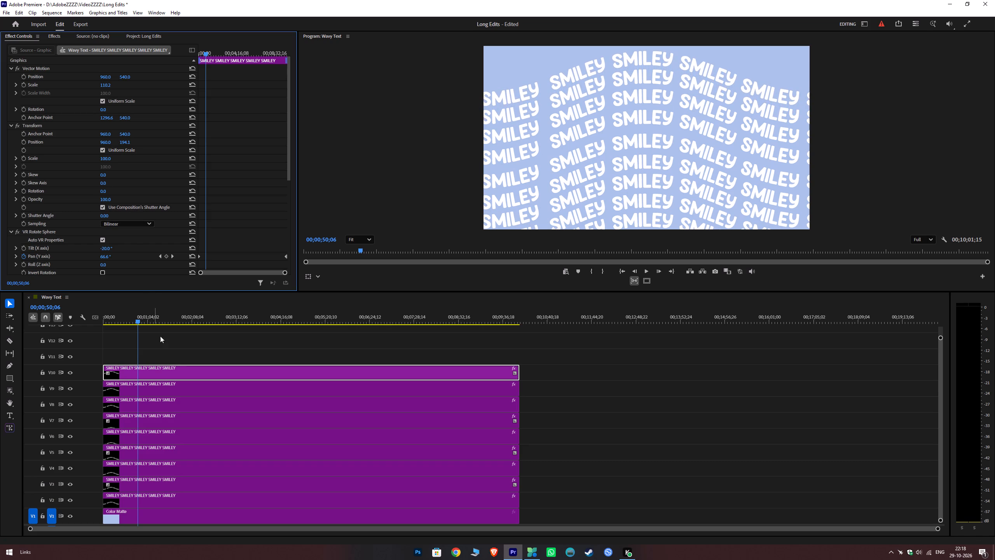
Duplicate the V10 text clip onto V11 at the same start time and set its vertical Transform Position to about 89.
left_click_drag(165, 373, 165, 360, "alt")
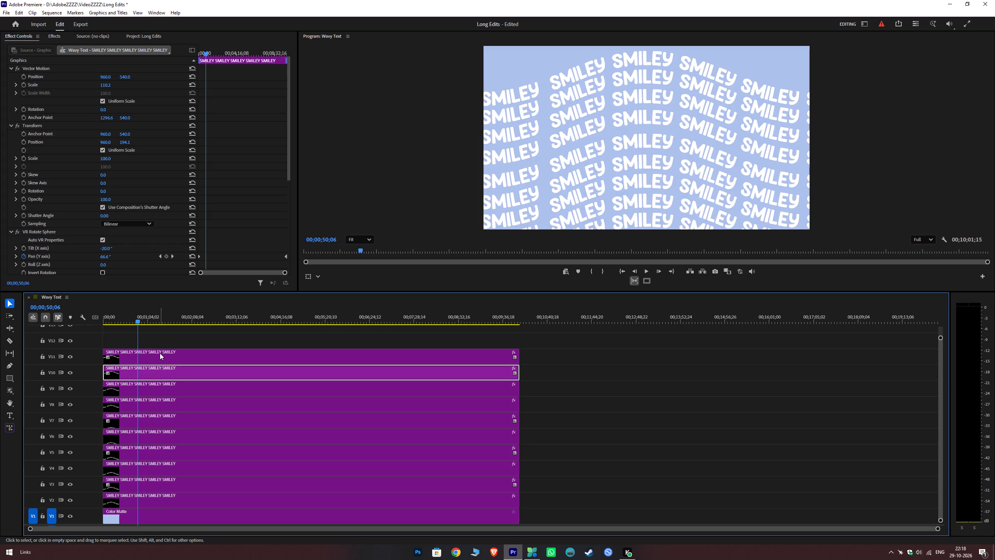
left_click(160, 353)
left_click_drag(126, 141, 109, 434, "ctrl")
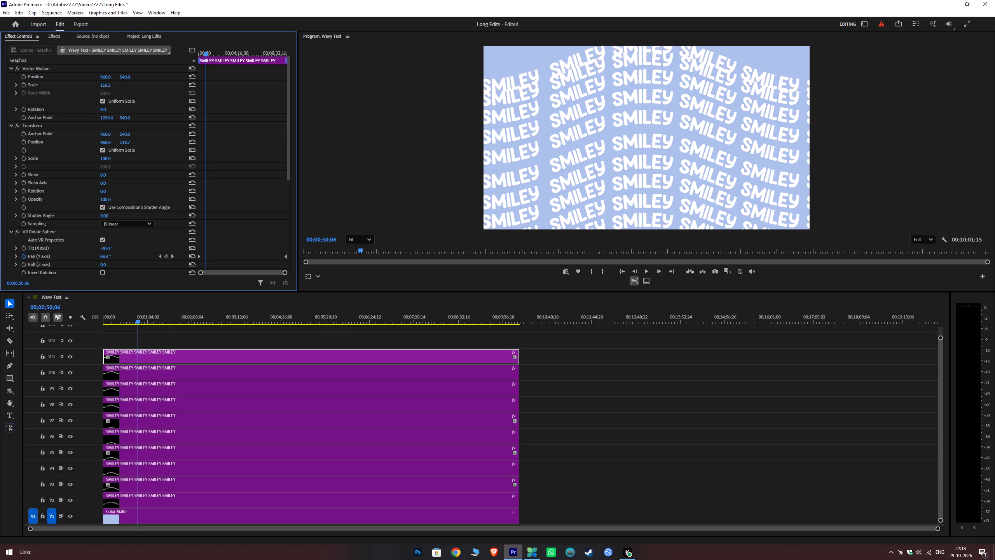
left_click_drag(109, 434, 94, 519, "ctrl")
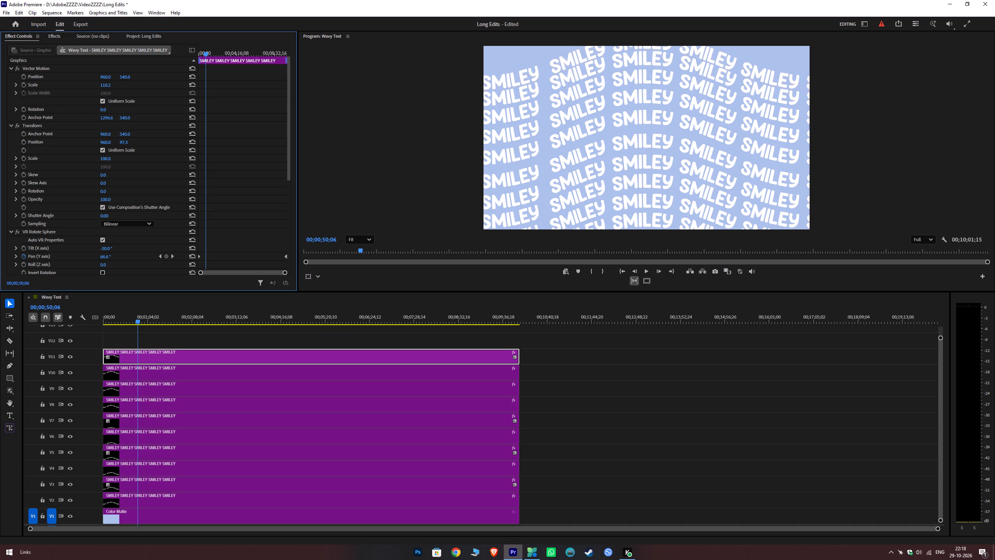
left_click_drag(94, 519, 89, 550, "ctrl")
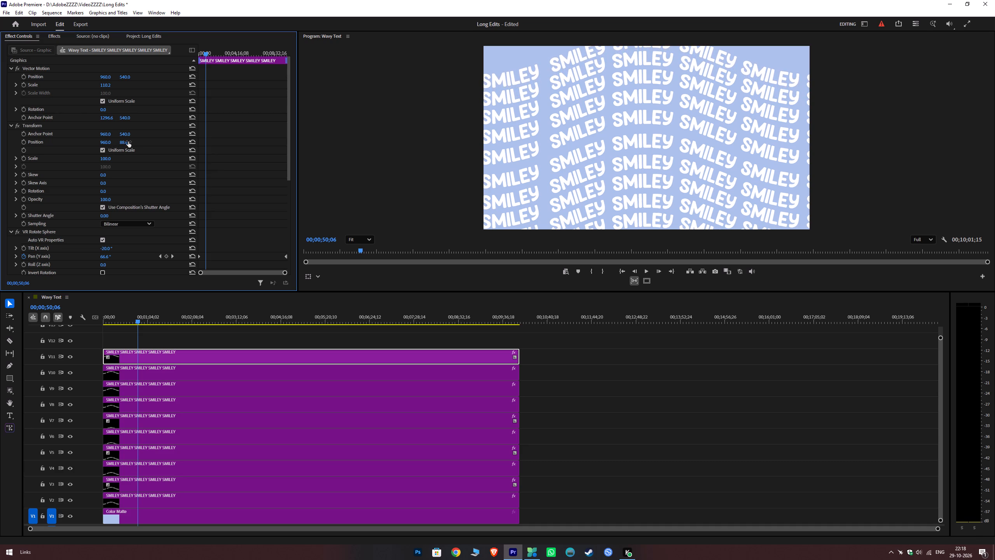
Duplicate the V11 text clip onto V12 at the same start time and set its vertical Transform Position to about -15.
left_click_drag(142, 357, 143, 345, "alt")
left_click(142, 345)
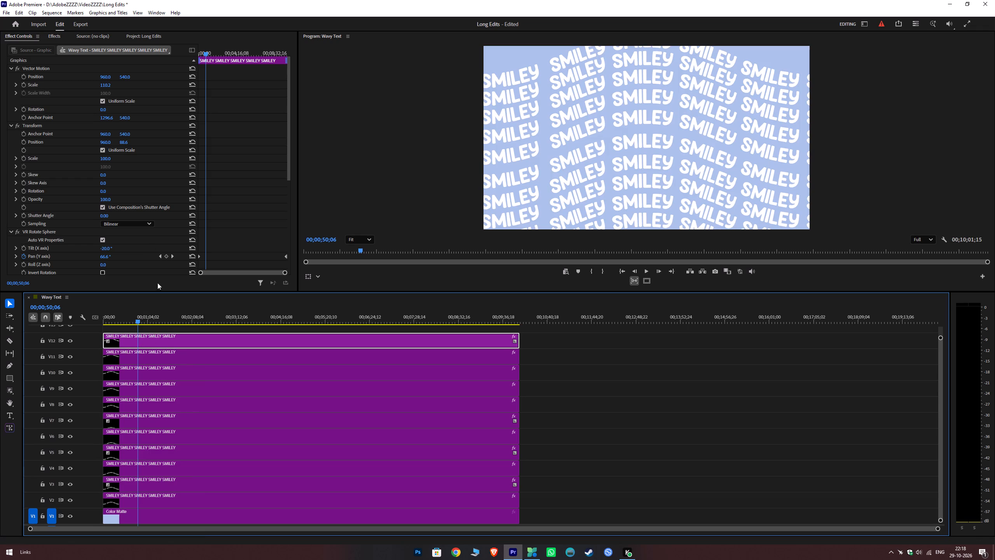
left_click_drag(125, 143, 113, 387, "ctrl")
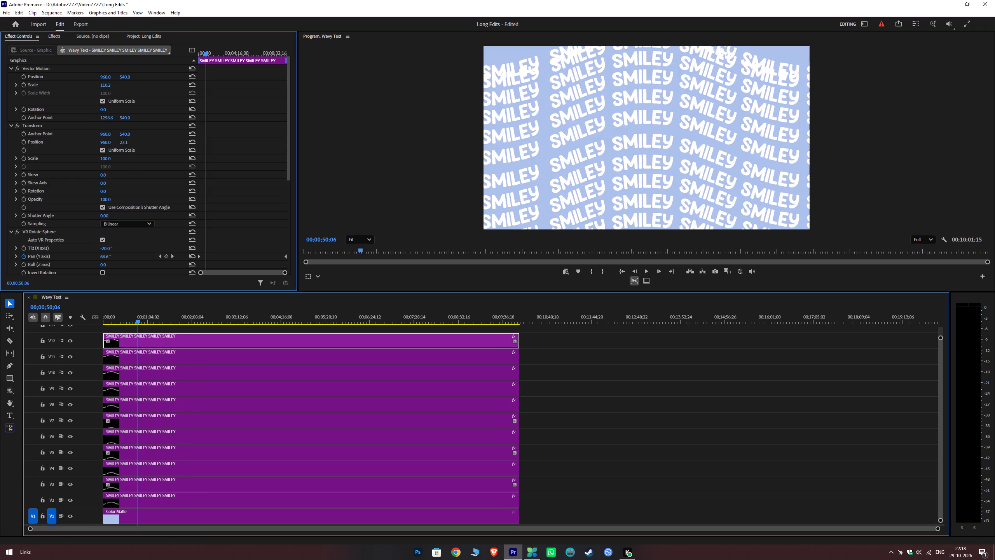
left_click_drag(113, 387, 114, 530, "ctrl")
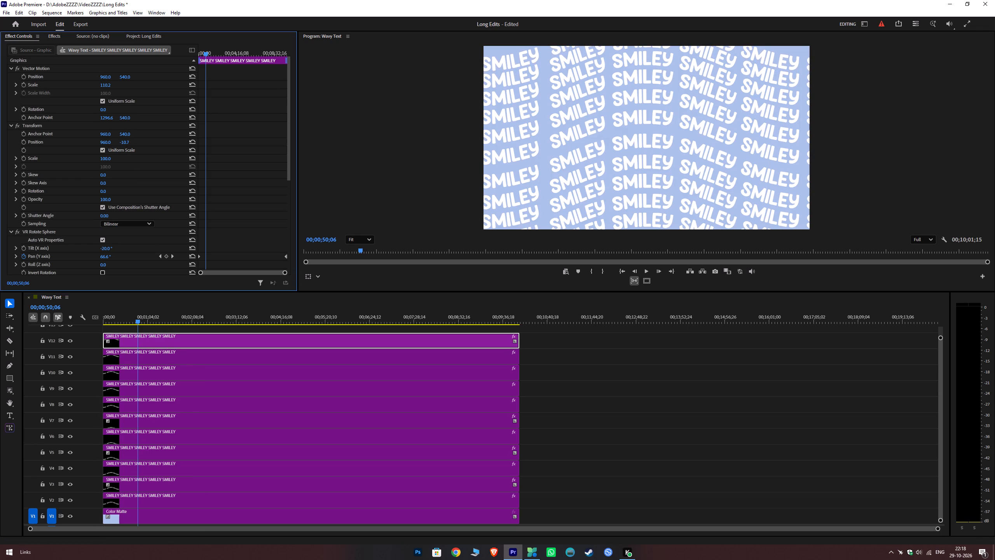
left_click_drag(114, 530, 119, 548, "ctrl")
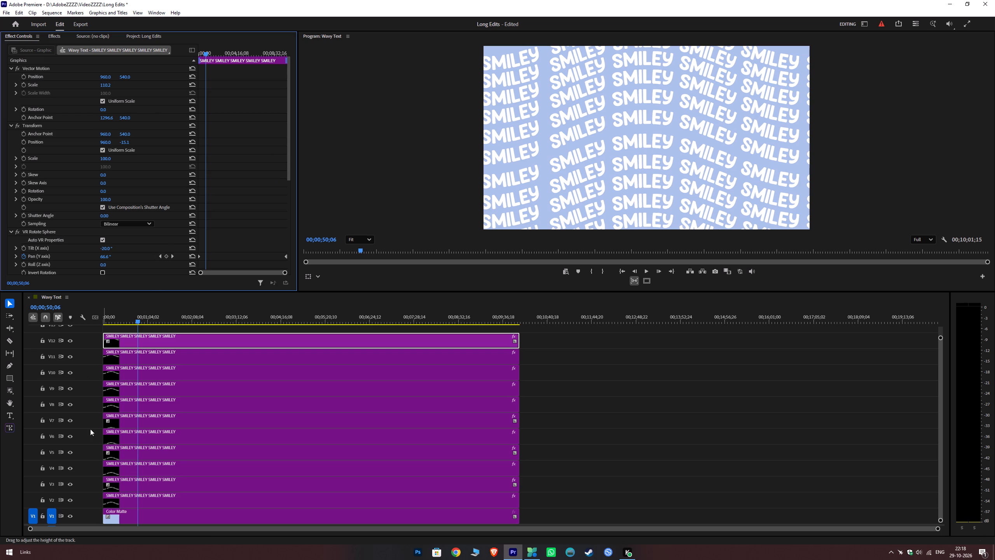
Enlarge the track area, duplicate the V12 text clip onto V13, and set the copy's vertical Transform Position to about -117.
left_click_drag(303, 292, 304, 287)
left_click_drag(304, 287, 316, 244)
left_click_drag(121, 340, 123, 326, "alt")
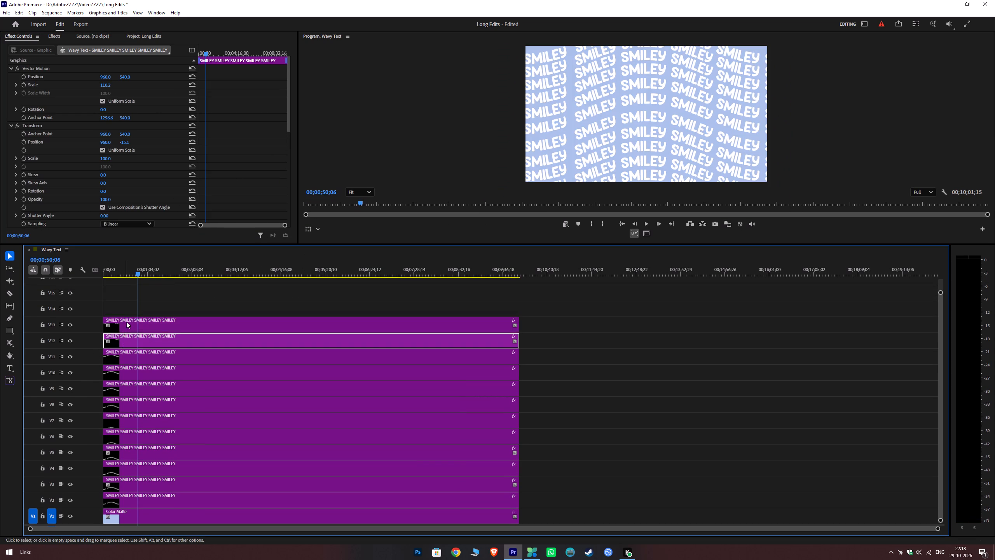
left_click(126, 322)
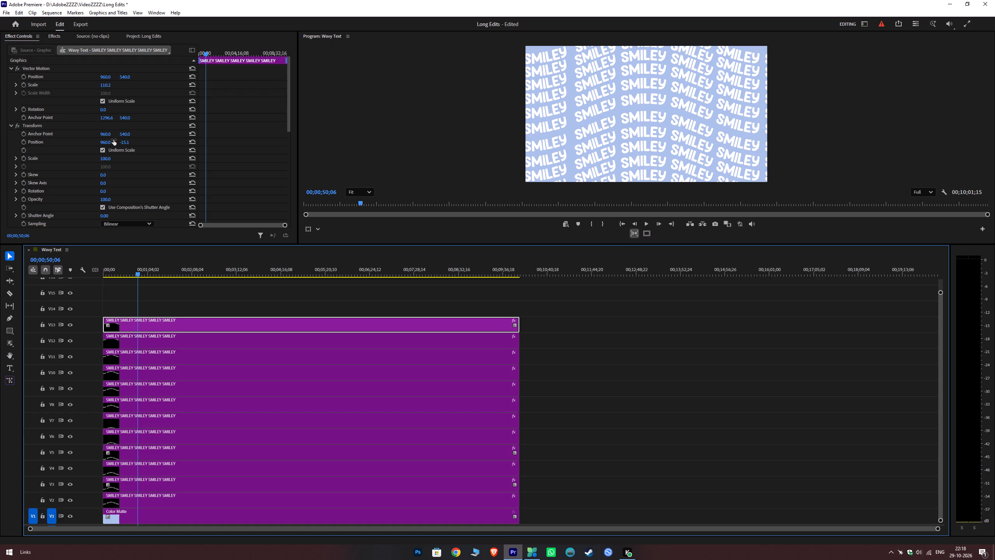
left_click_drag(123, 142, 124, 154, "ctrl")
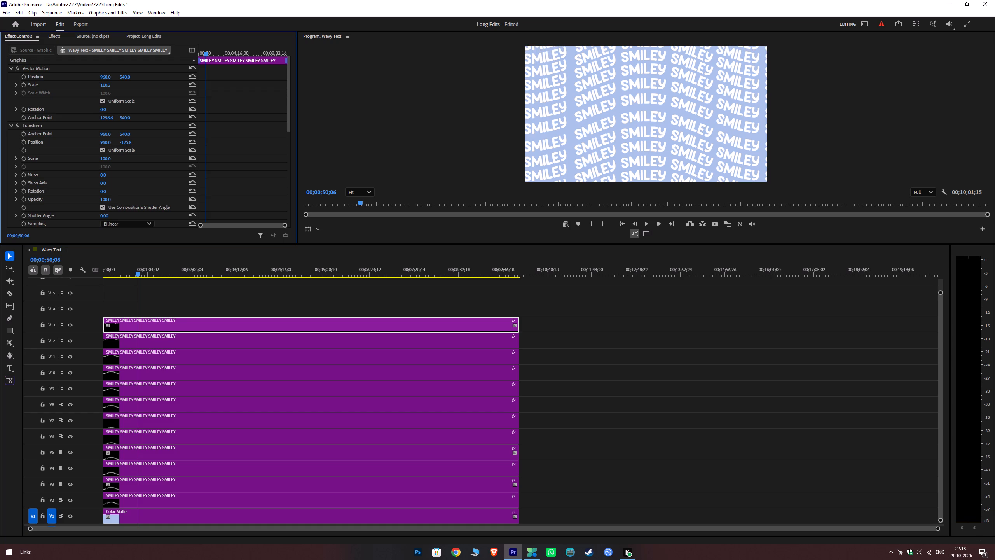
left_click_drag(124, 154, 124, 119, "ctrl")
Enlarge the program preview and play the sequence to check the stacked SMILEY lines in motion.
left_click_drag(330, 244, 323, 318)
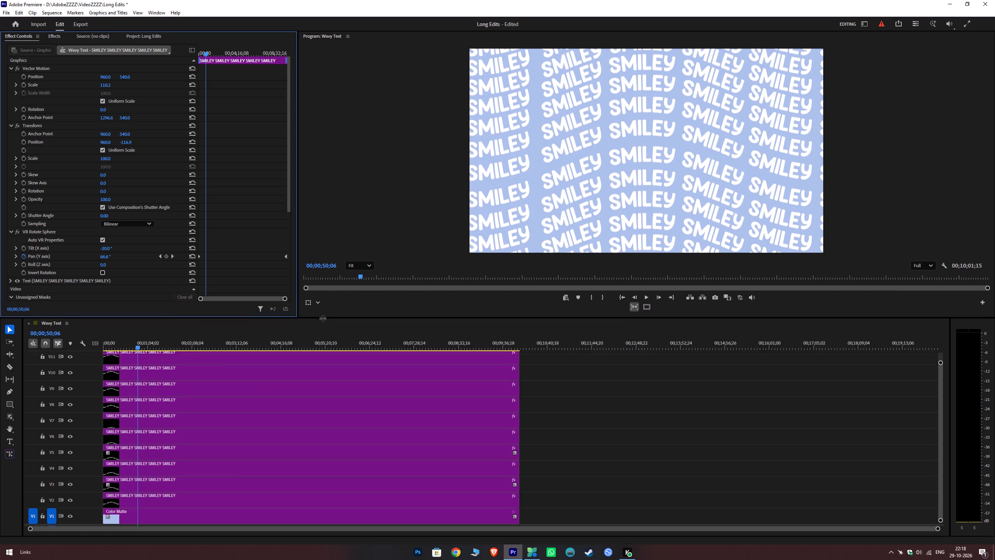
left_click_drag(323, 318, 322, 324)
key("space")
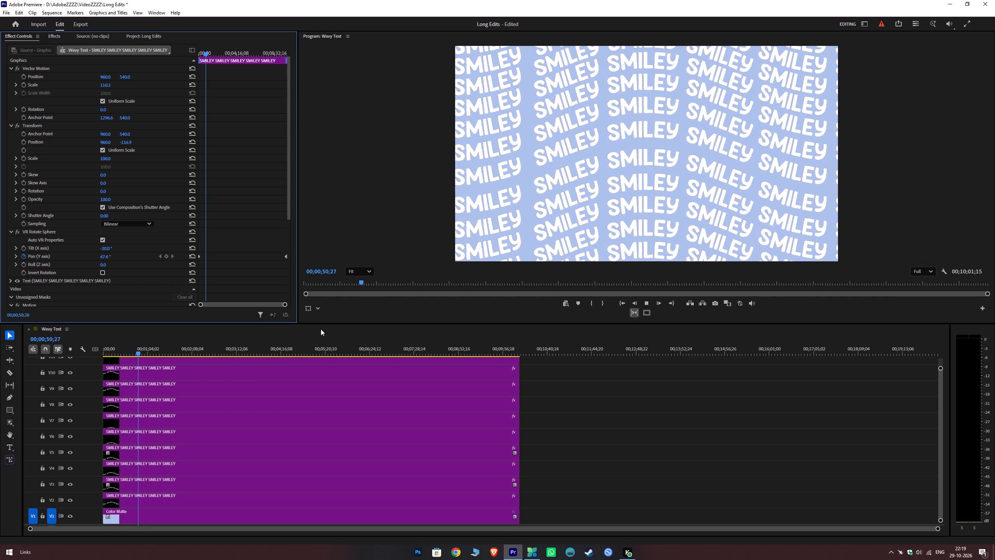
Return the playhead to the start of the sequence and save the project.
left_click_drag(135, 347, 10, 361)
key("ctrl+s")
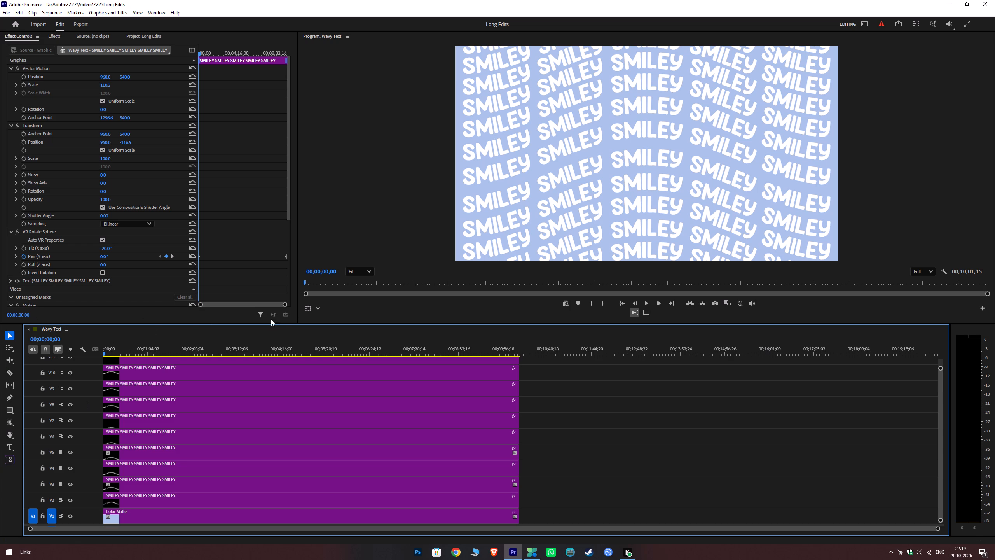
Enlarge the timeline area and reduce the heights of tracks V1 to V13 to compact, thumbnail-free rows.
left_click_drag(279, 323, 297, 204)
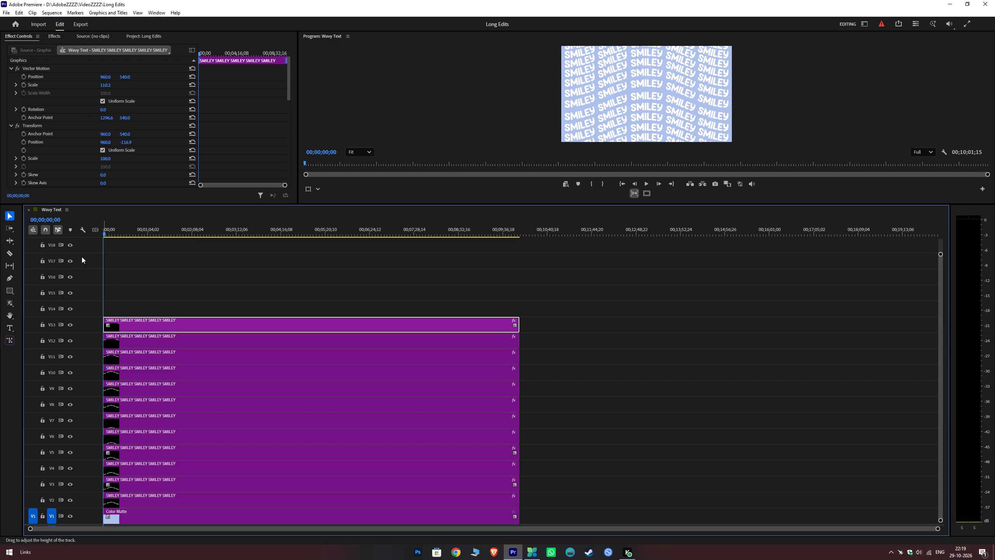
left_click(86, 247)
scroll(86, 324, "down", 1, "alt")
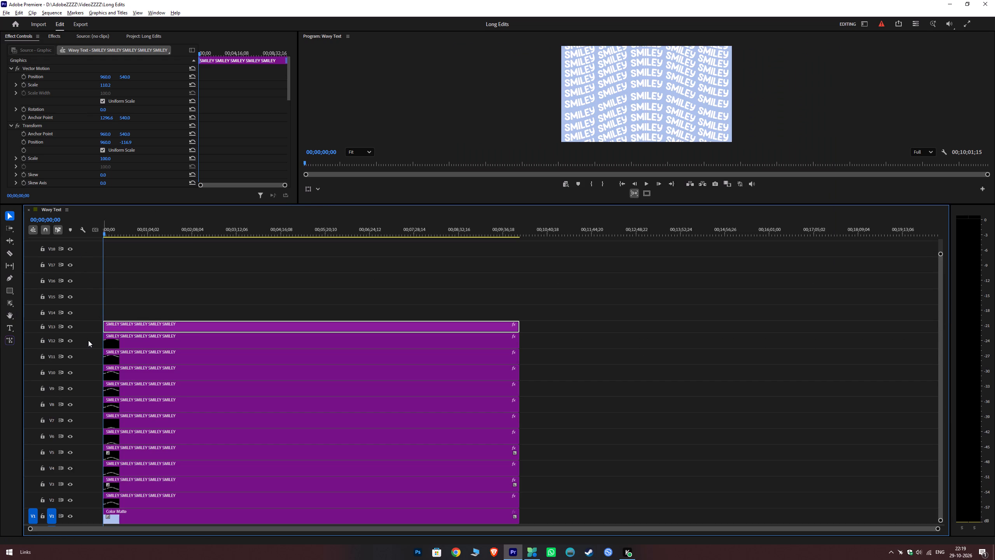
scroll(88, 340, "down", 2, "alt")
scroll(84, 373, "down", 3, "alt")
scroll(84, 425, "down", 2, "alt")
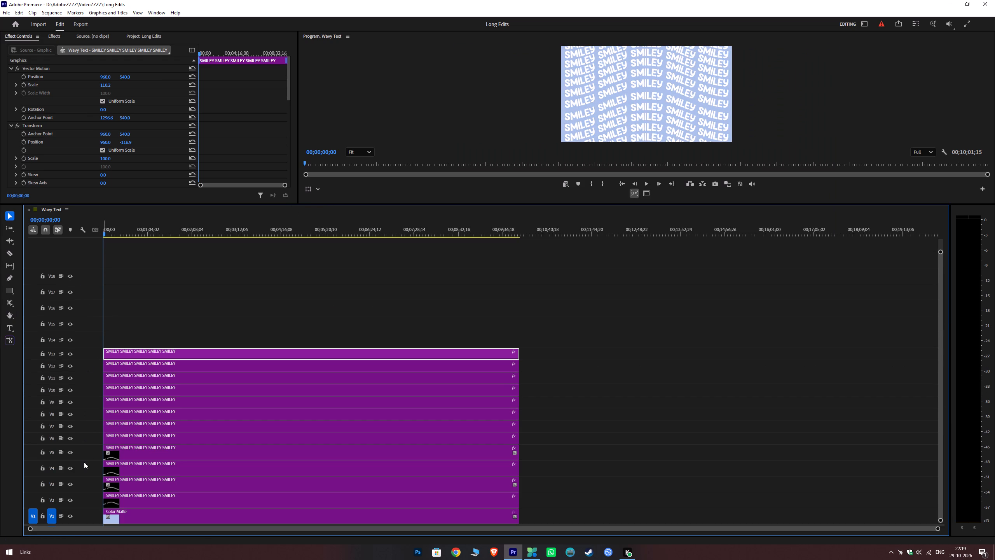
scroll(87, 454, "down", 2, "alt")
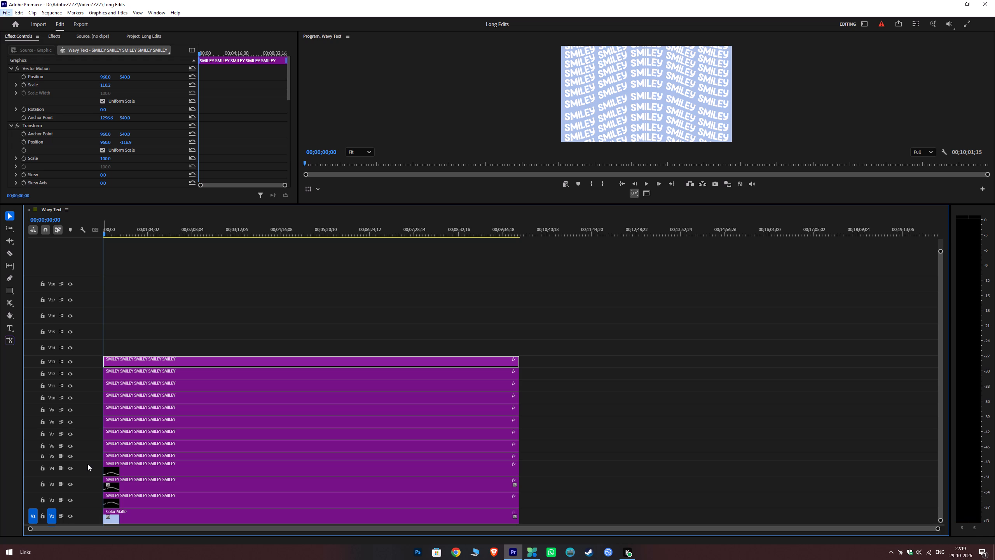
key("ctrl+z")
scroll(89, 455, "up", 1, "alt")
scroll(87, 465, "down", 1, "alt")
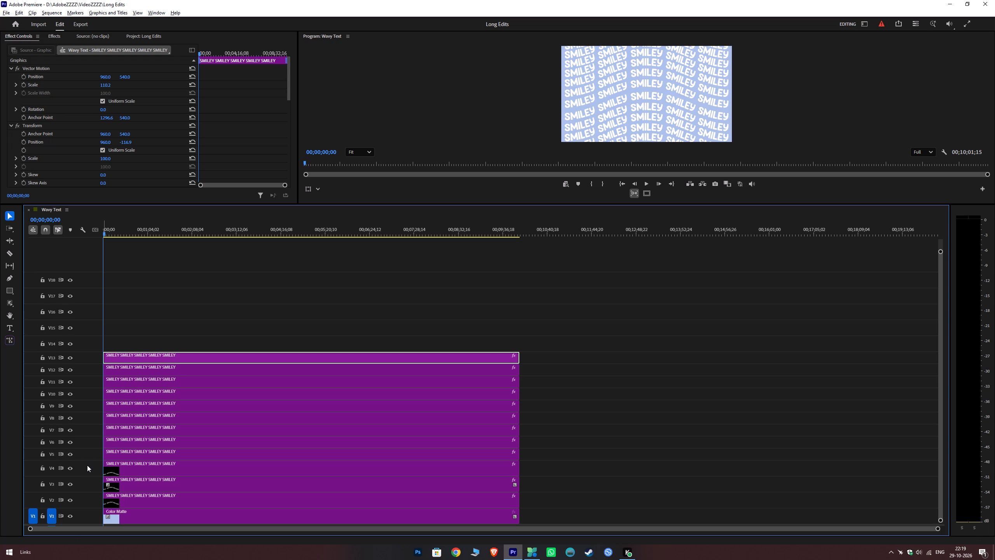
scroll(86, 484, "down", 2, "alt")
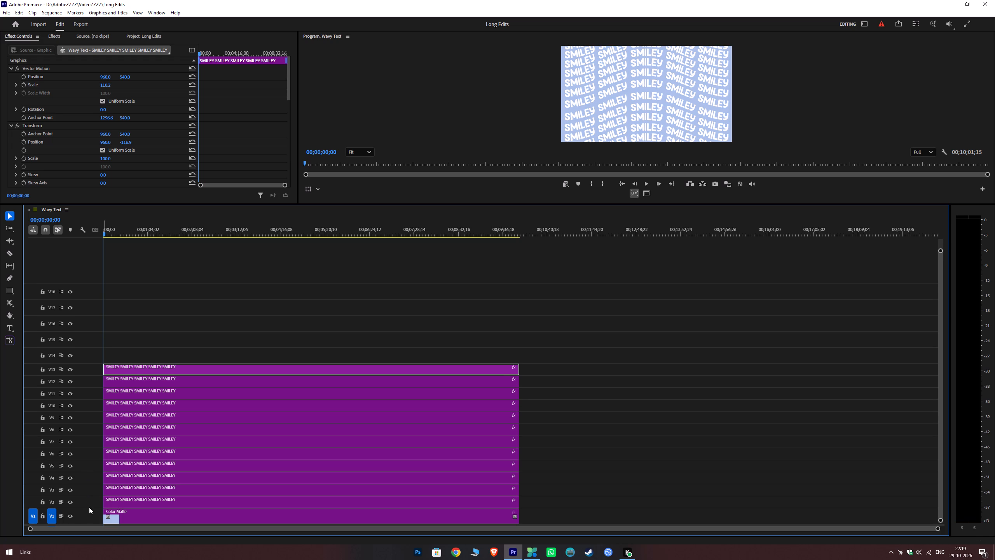
scroll(86, 514, "down", 1, "alt")
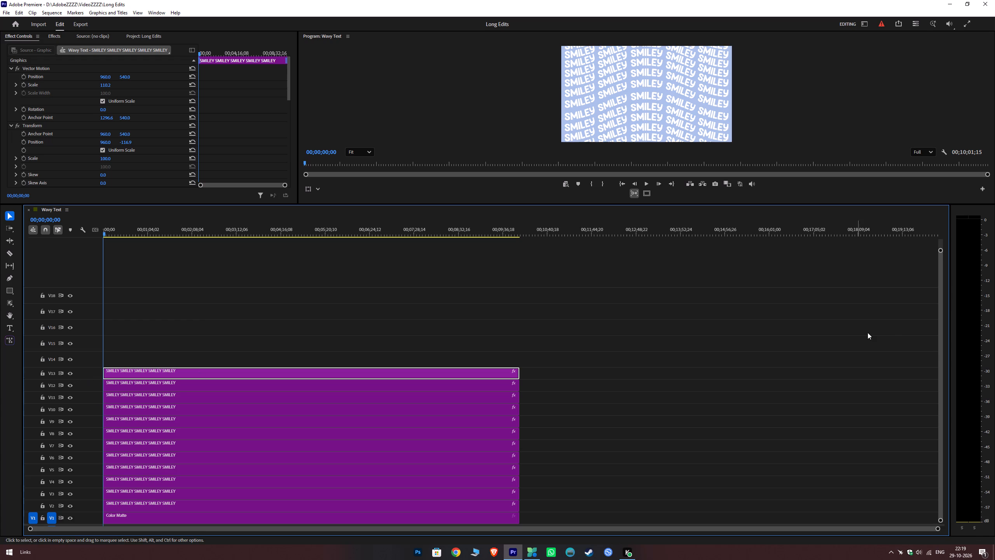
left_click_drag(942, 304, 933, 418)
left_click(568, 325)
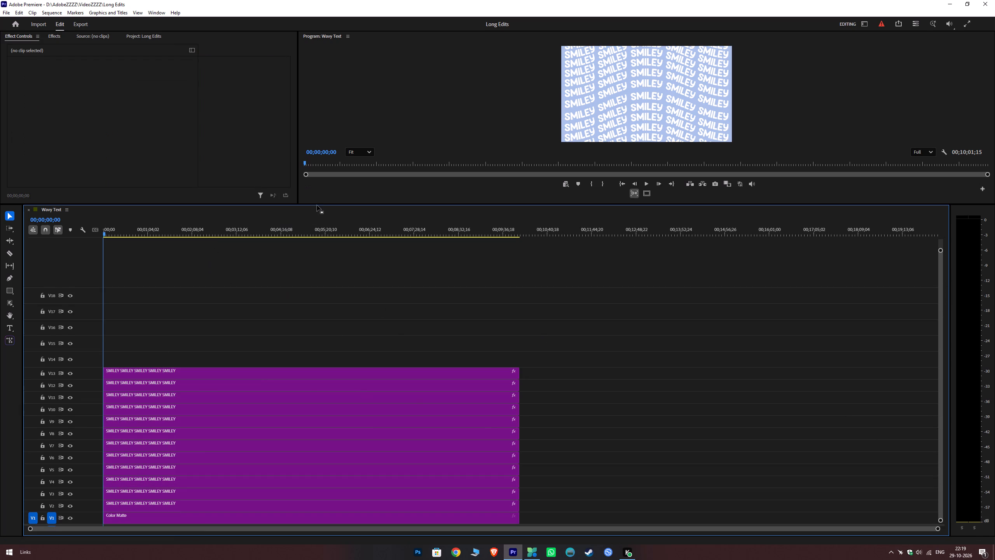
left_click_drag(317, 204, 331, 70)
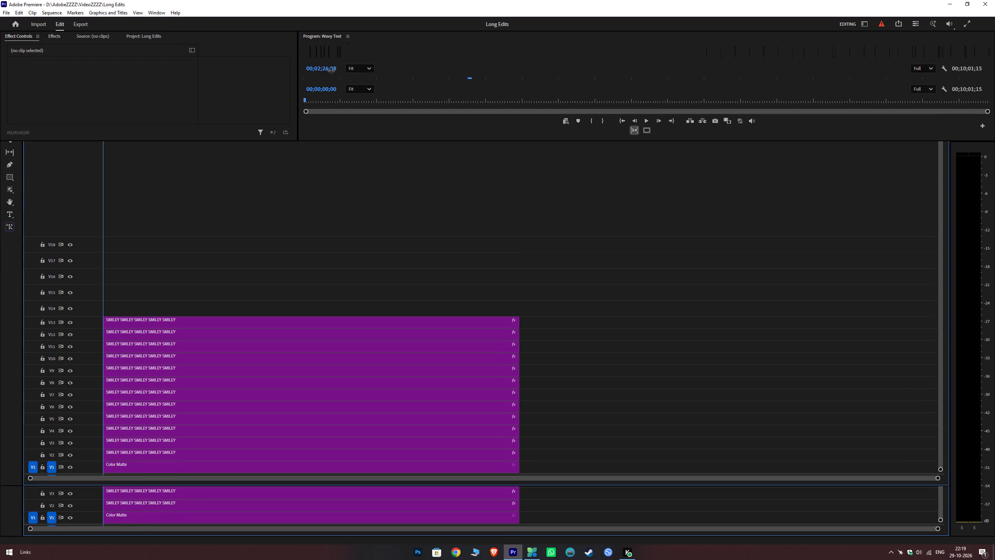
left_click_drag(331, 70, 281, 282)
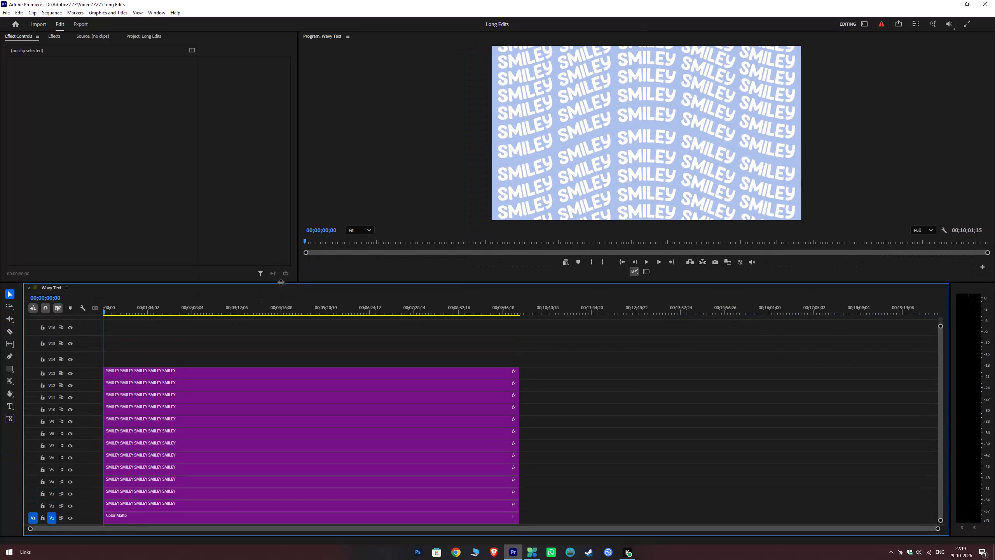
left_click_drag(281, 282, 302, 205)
Move all text clips on V2 to V13 up one track, keeping their start time, to leave V2 empty above the Color Matte.
left_click_drag(244, 324, 130, 486)
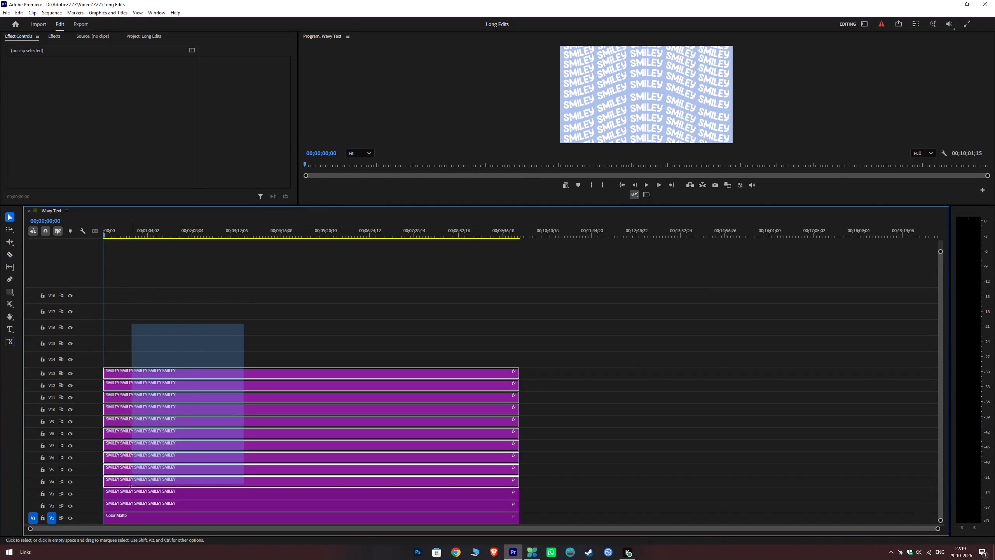
left_click_drag(130, 486, 122, 503)
left_click_drag(145, 373, 147, 364)
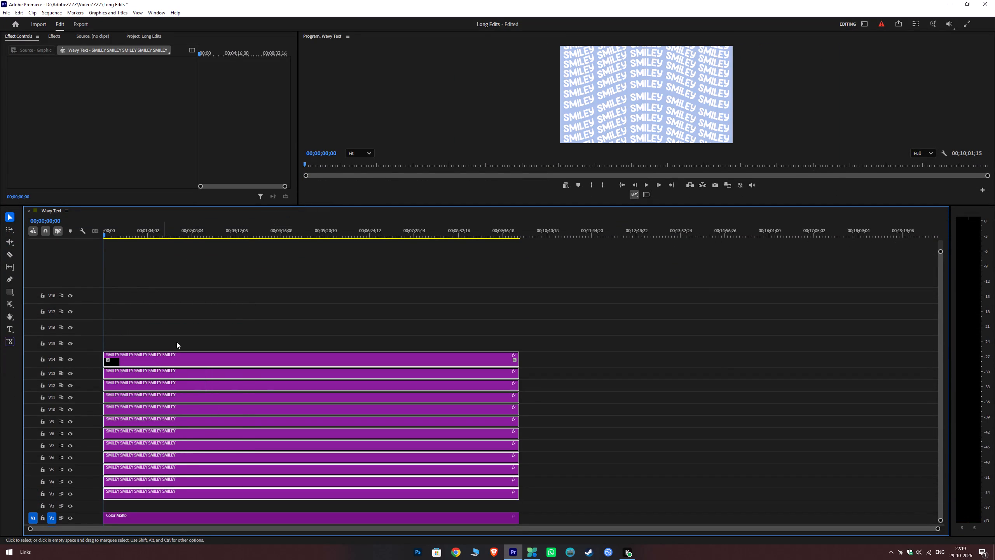
left_click(195, 328)
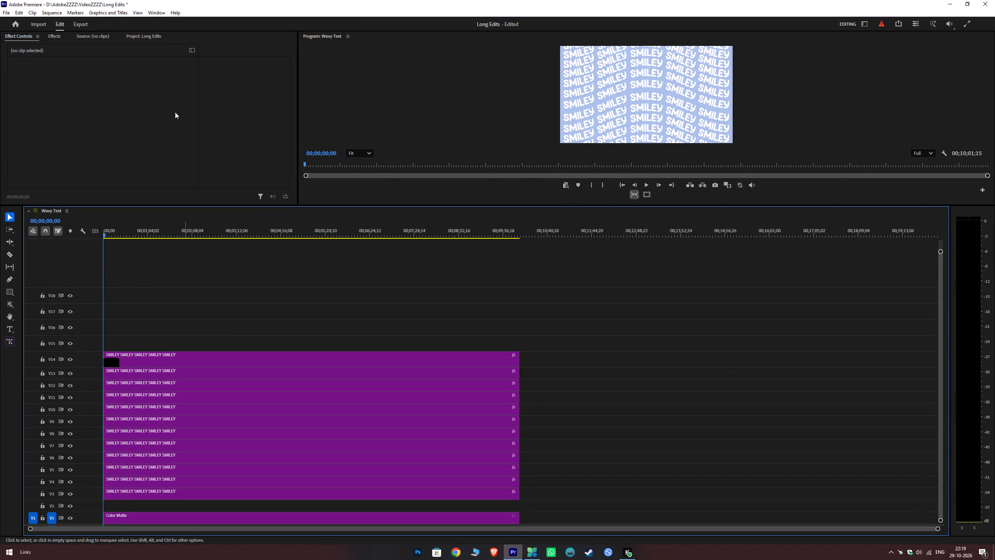
Create a new 1920 x 1080 adjustment layer at 29.97 fps with square pixels in the project.
left_click(143, 34)
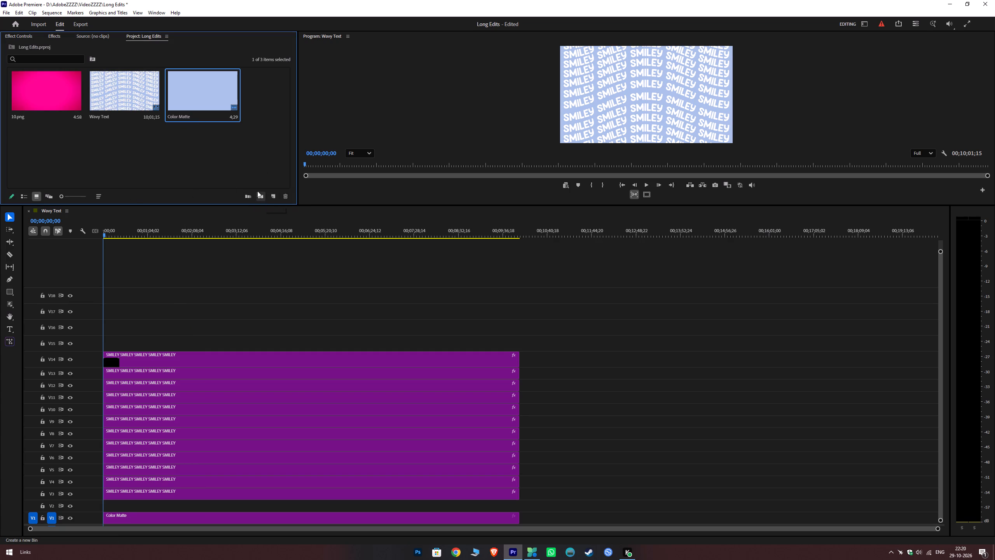
left_click(230, 157)
right_click(230, 157)
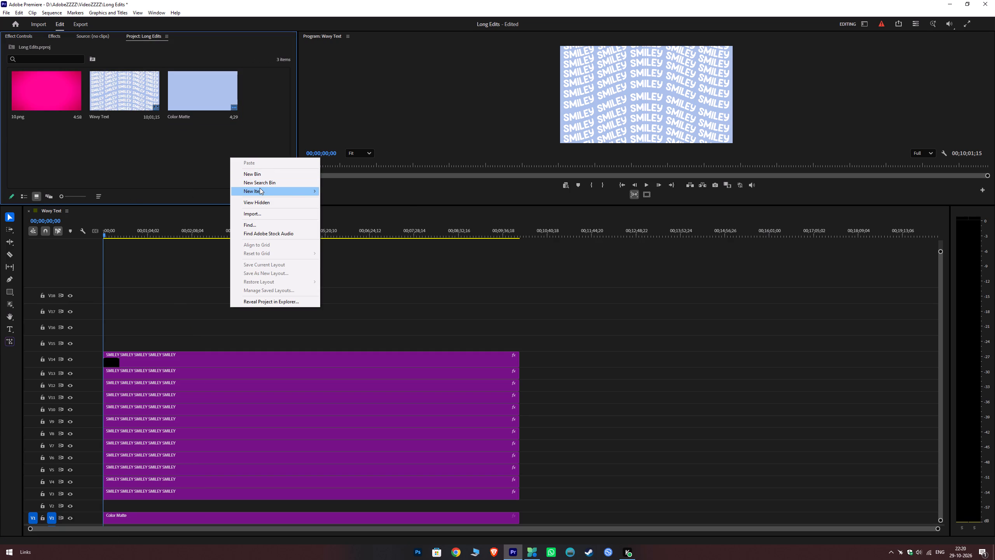
left_click(354, 217)
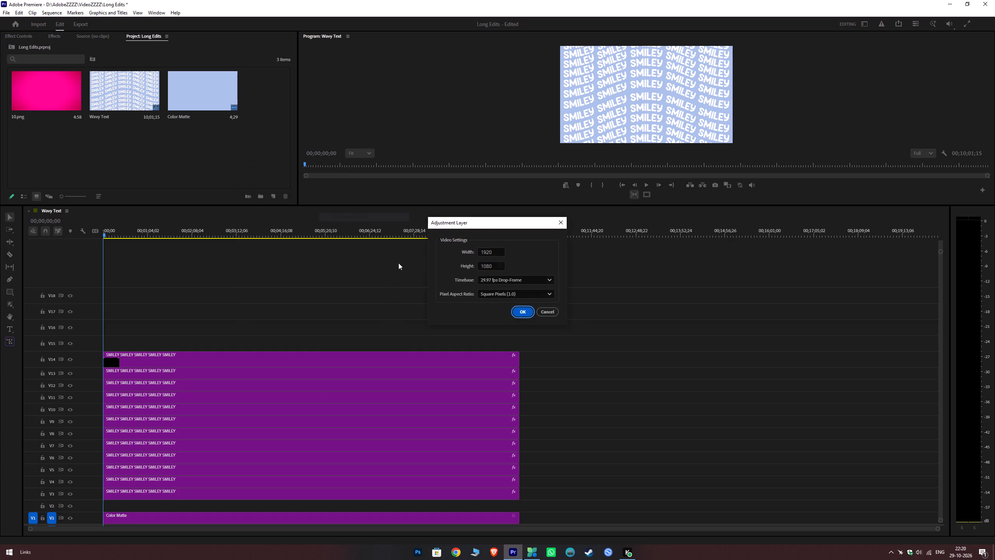
left_click(517, 308)
Place the Adjustment Layer on V2, between the Color Matte and the text clips, starting at 00;00;00;00.
left_click_drag(236, 104, 101, 489)
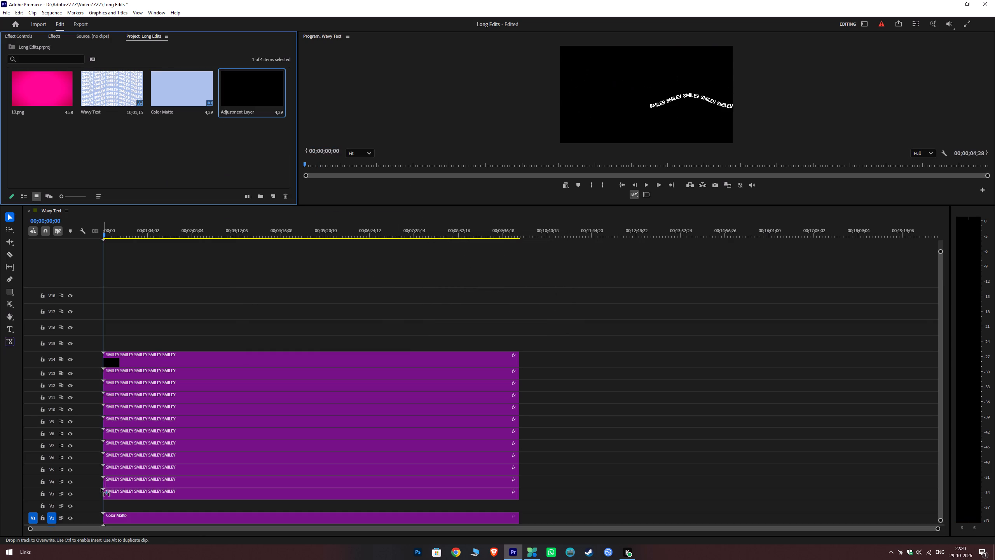
left_click_drag(101, 489, 127, 509)
scroll(135, 506, "up", 9, "alt")
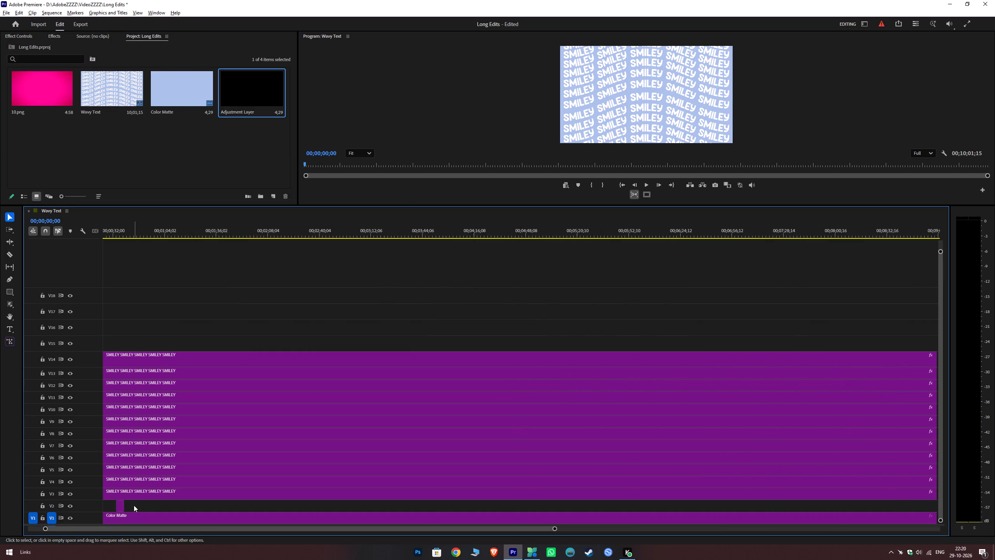
scroll(134, 505, "up", 14, "alt")
left_click_drag(185, 506, 56, 507)
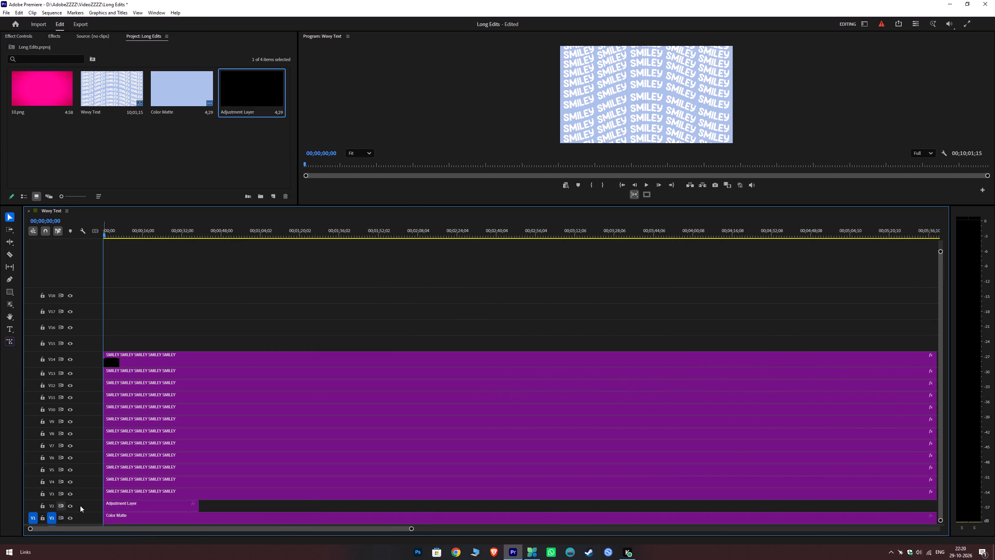
left_click(151, 504)
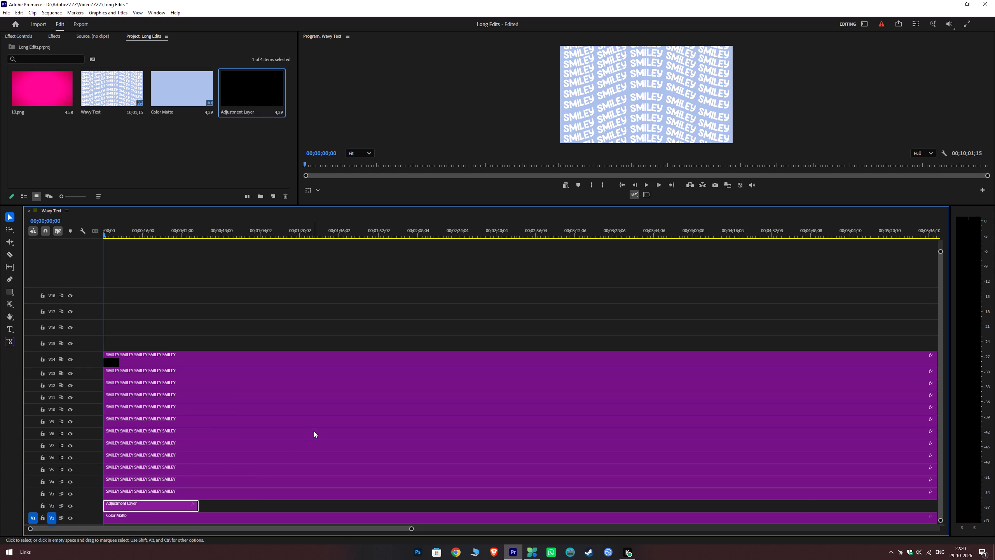
Extend the Adjustment Layer on V2 to the end of the text clips and return the playhead to the sequence start.
scroll(310, 433, "down", 11, "alt")
left_click_drag(134, 506, 537, 527)
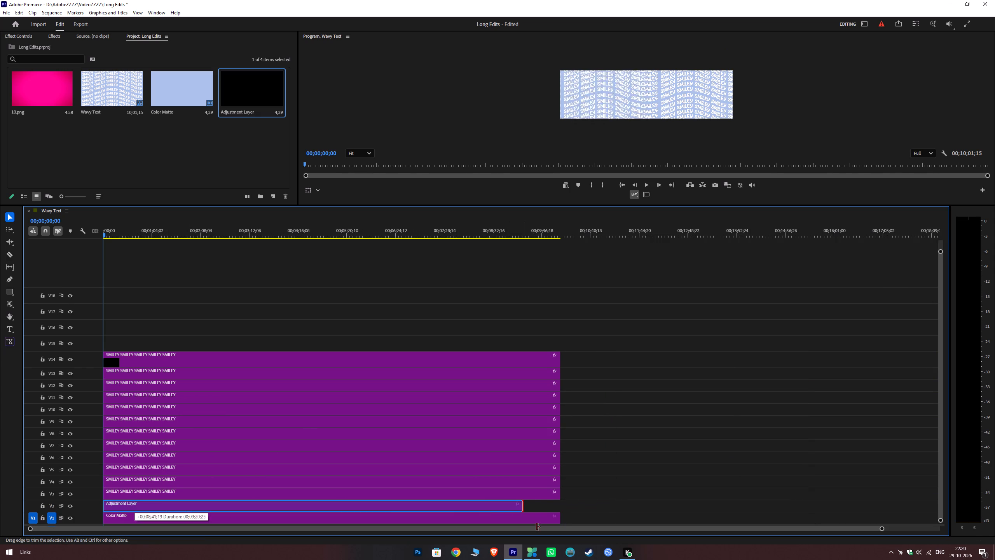
left_click_drag(537, 527, 562, 525)
left_click_drag(201, 239, 0, 269)
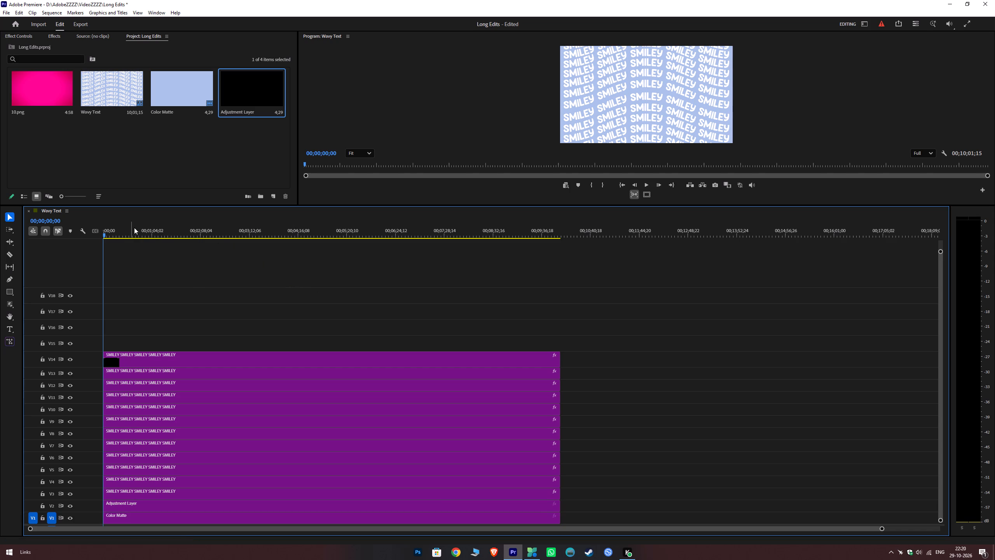
Play the sequence from its start, scrub through to about 00;05;41, and return the playhead to 00;00;00;00.
left_click_drag(123, 228, 14, 242)
key("space")
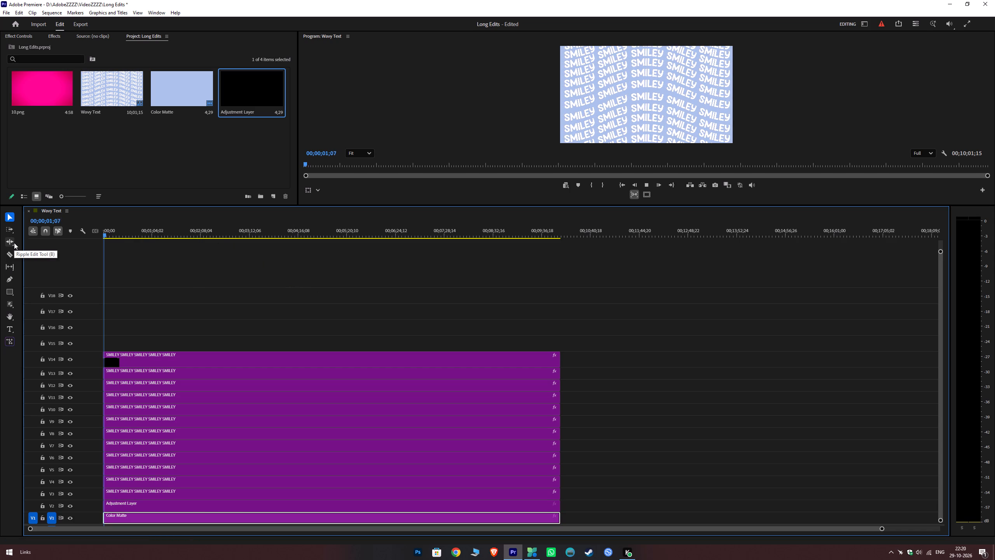
left_click_drag(122, 233, 155, 240)
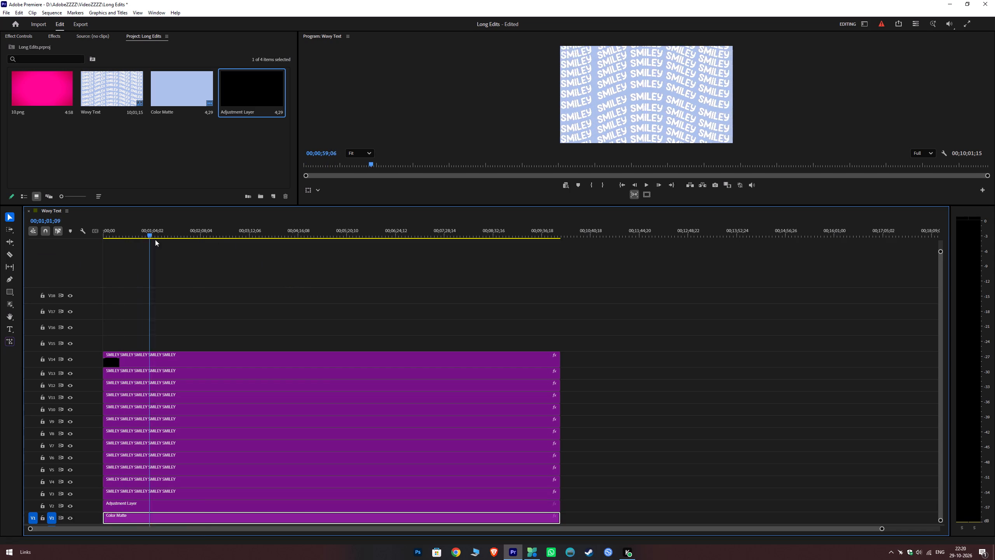
left_click_drag(155, 240, 364, 255)
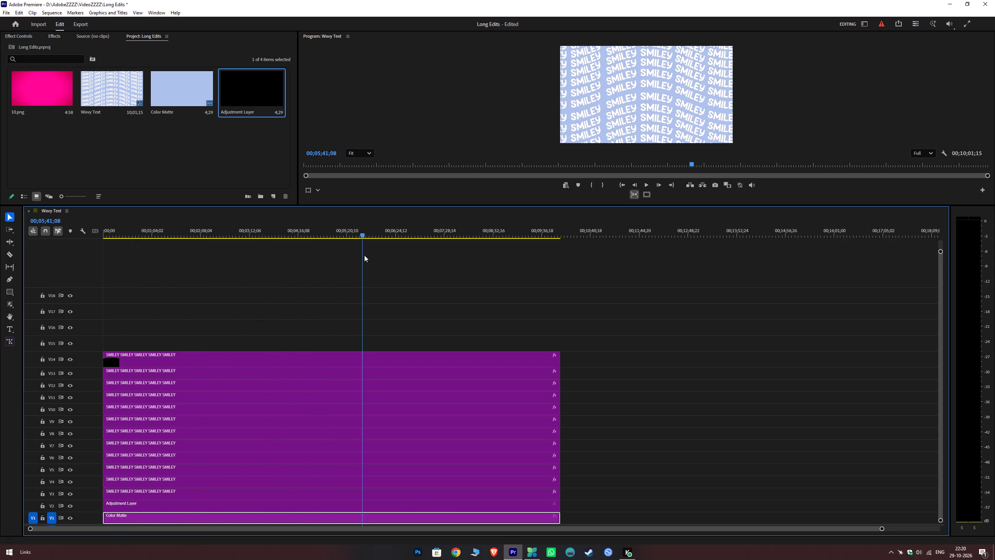
left_click_drag(364, 255, 53, 273)
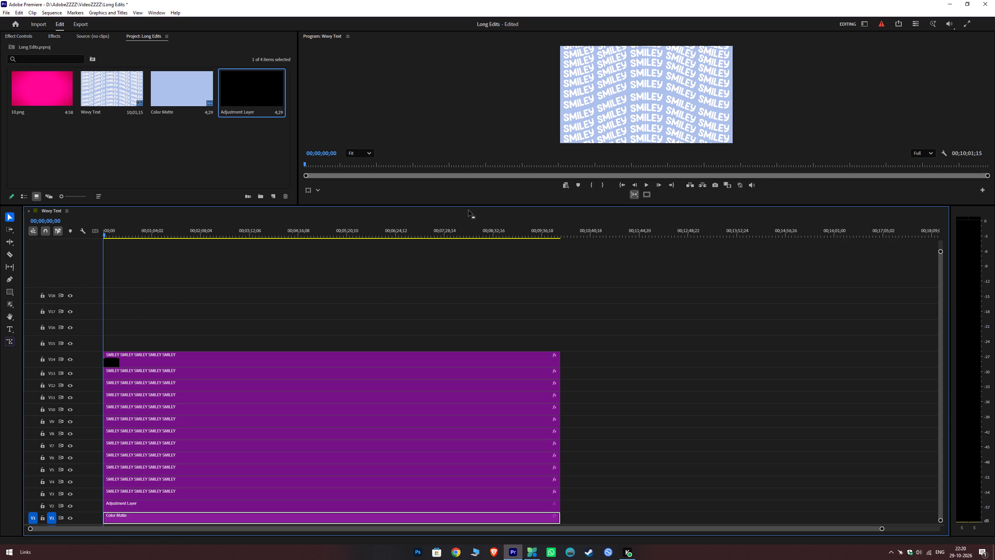
Enlarge the program preview and briefly hide and show tracks V9, V8, V10, V11 and V12 to match each to its text line.
left_click_drag(468, 206, 449, 328)
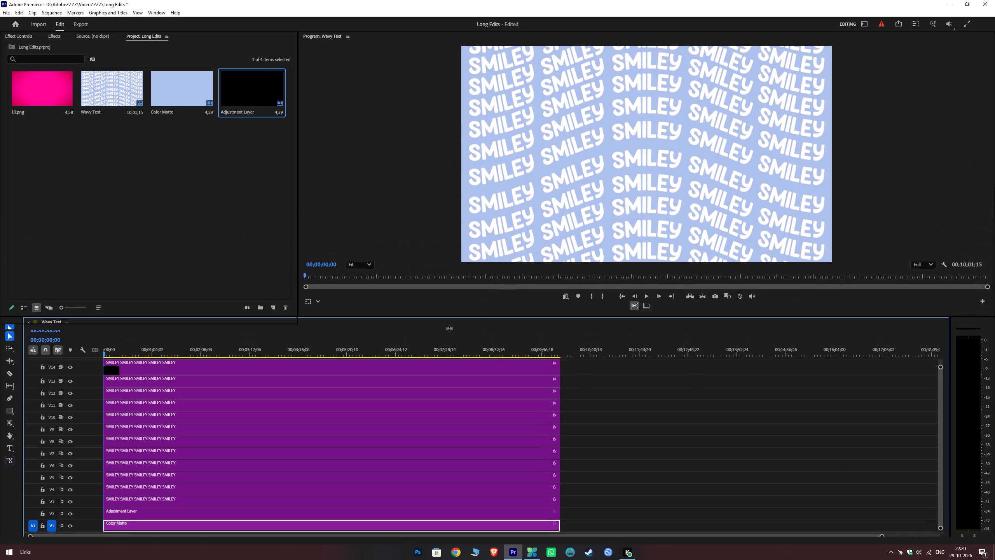
left_click_drag(449, 328, 448, 340)
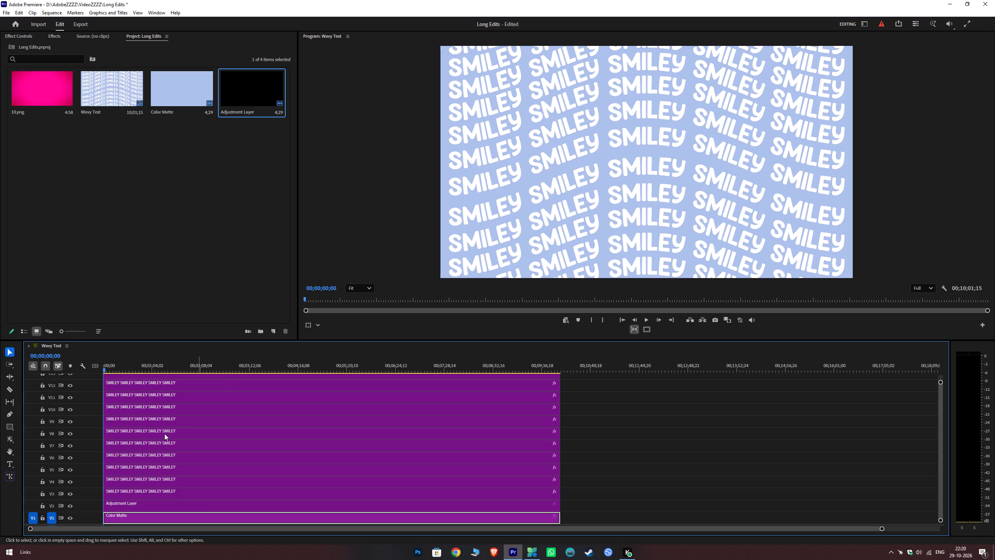
left_click(69, 421)
left_click(69, 421)
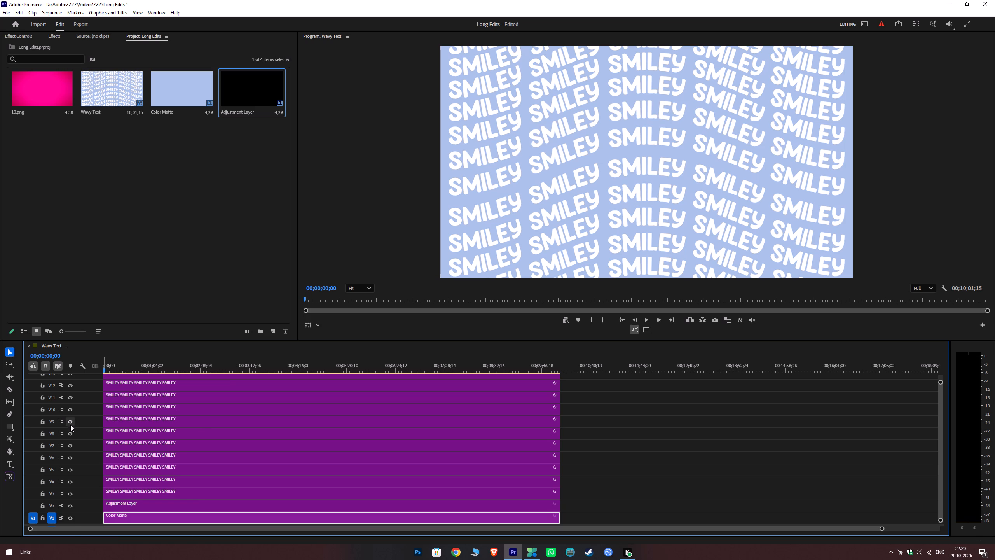
left_click(72, 434)
left_click(72, 434)
left_click(70, 411)
left_click(70, 411)
left_click(71, 394)
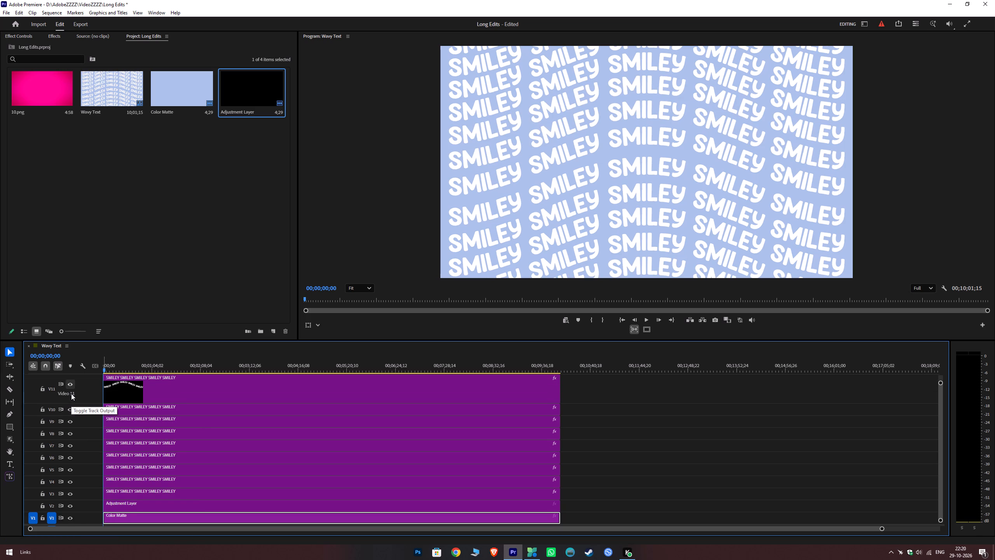
double_click(71, 396)
left_click(71, 393)
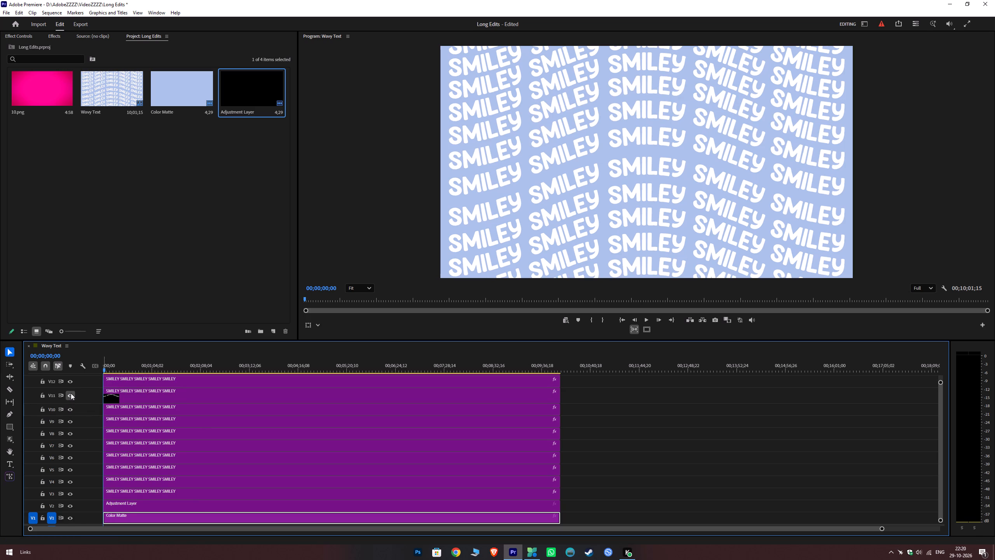
left_click(70, 395)
left_click(74, 381)
left_click(74, 381)
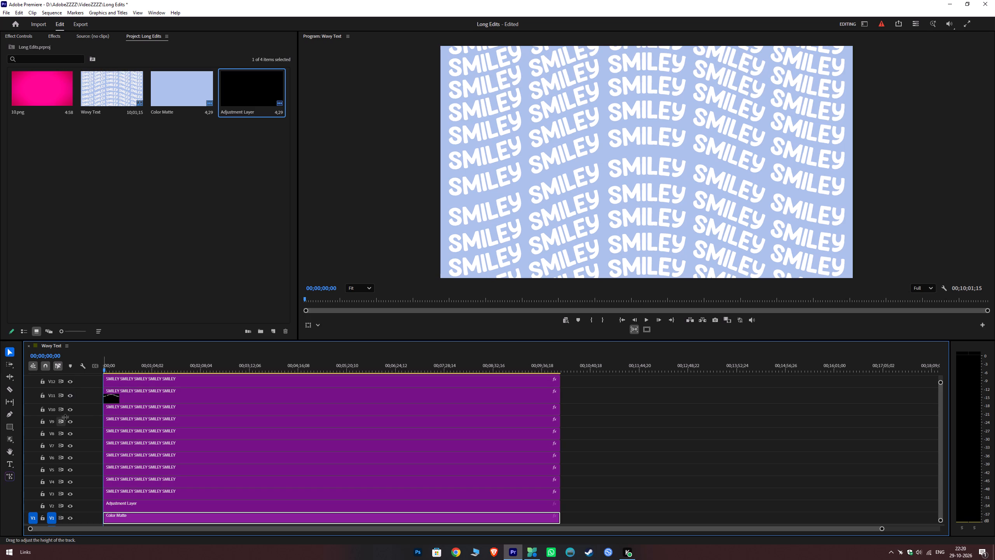
Briefly hide and show tracks V9, V8, V7, V5, V4 and V3 to find the unevenly spaced text line.
left_click(71, 422)
left_click(71, 422)
left_click(70, 433)
left_click(70, 433)
left_click(71, 444)
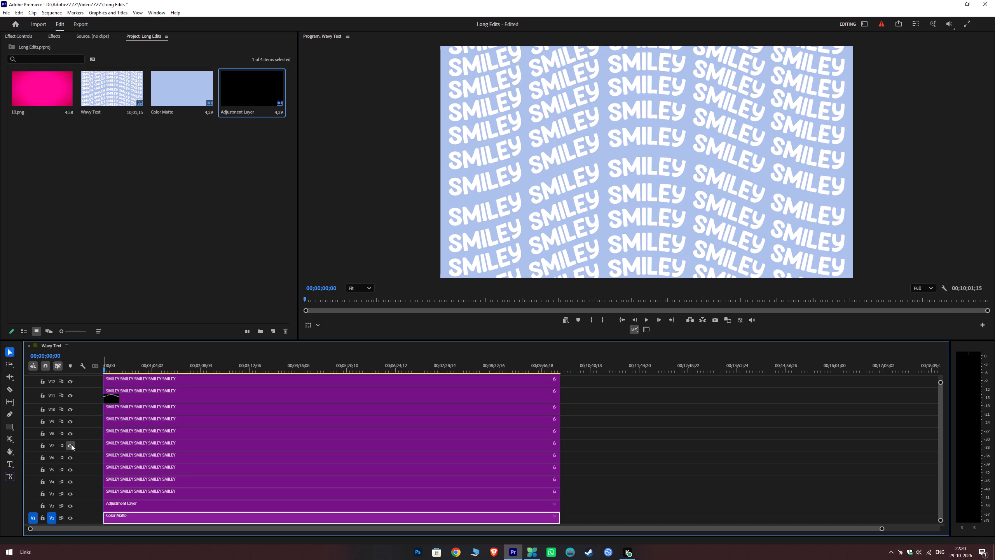
left_click(71, 444)
left_click(71, 467)
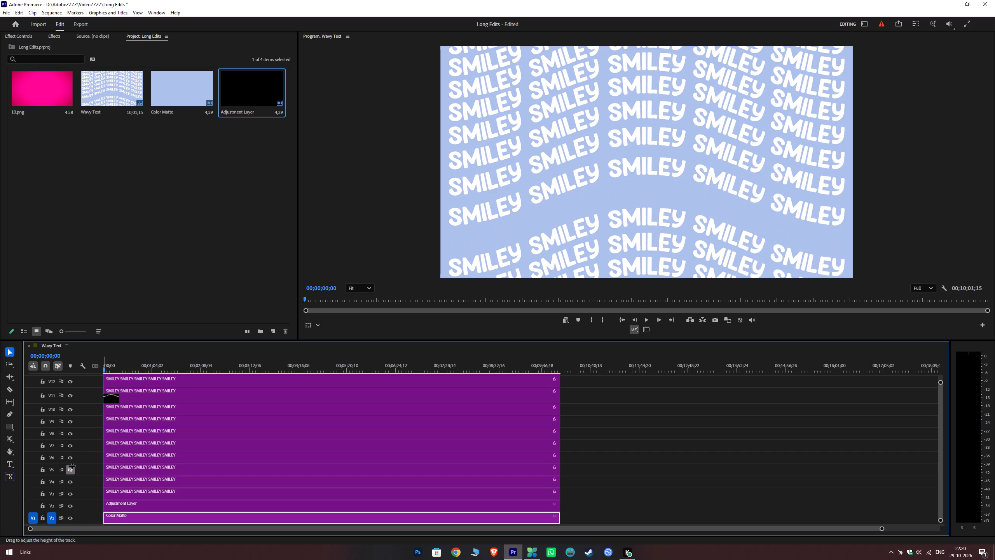
left_click(72, 465)
left_click(72, 470)
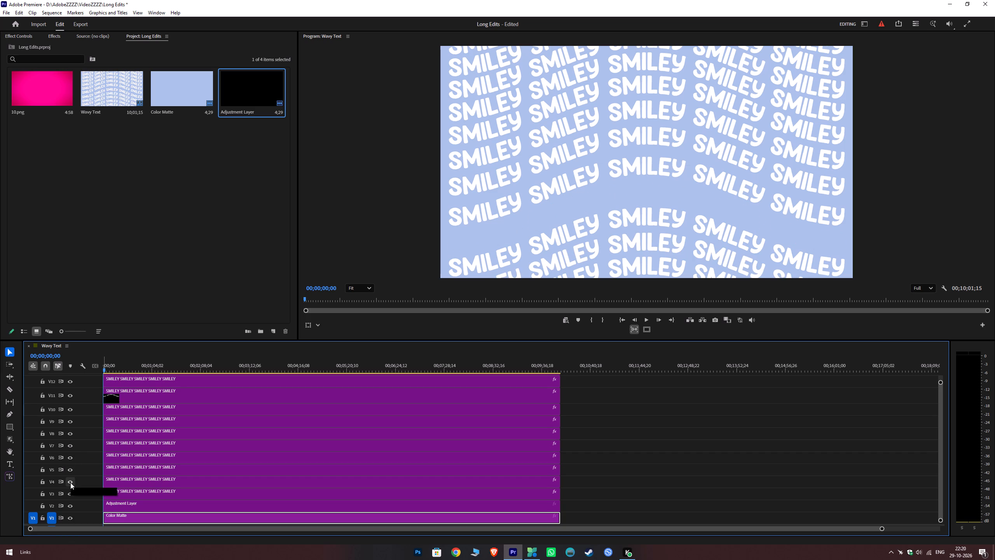
left_click(70, 483)
left_click(70, 483)
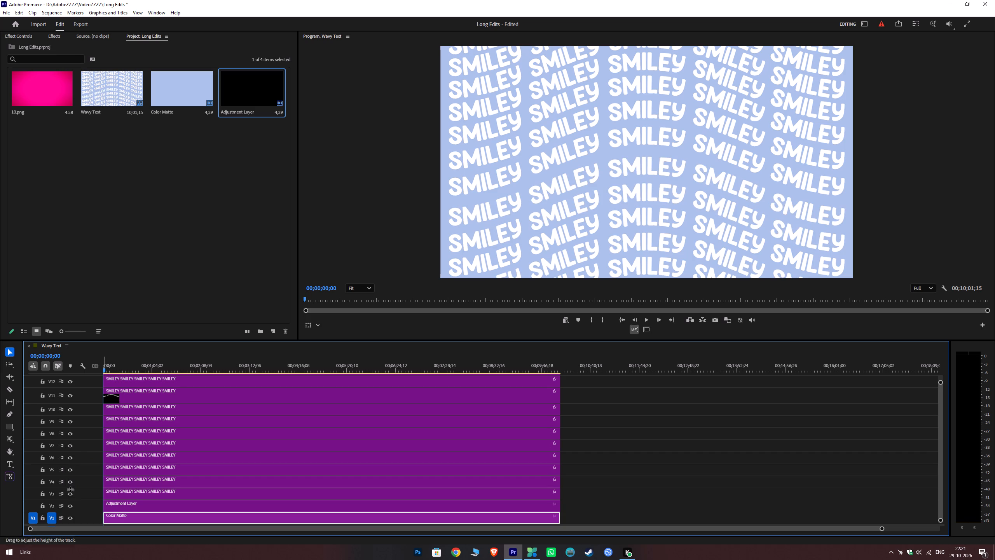
left_click(70, 493)
left_click(70, 493)
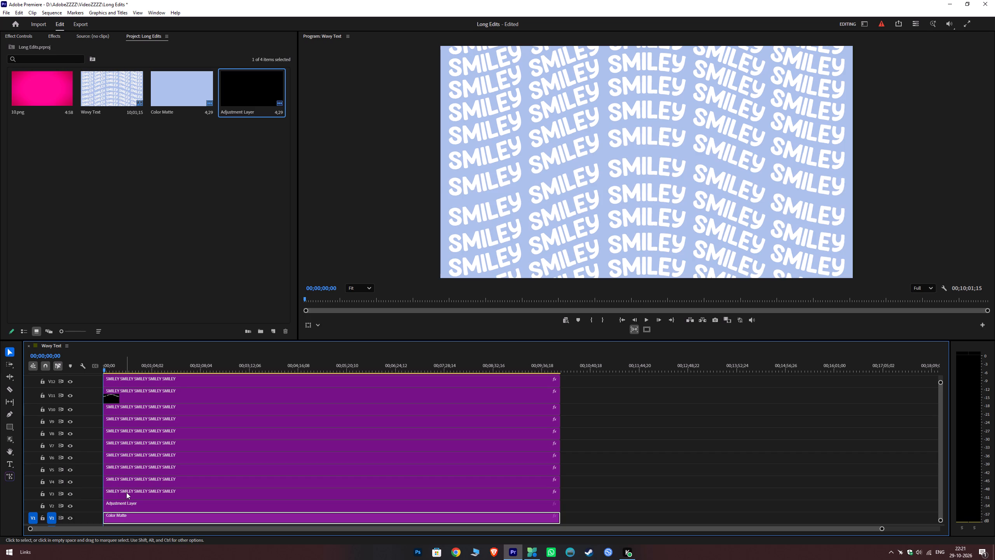
Set the vertical Transform Position of the SMILEY text clip on V3 to 547 and play the sequence.
left_click(129, 492)
left_click(22, 38)
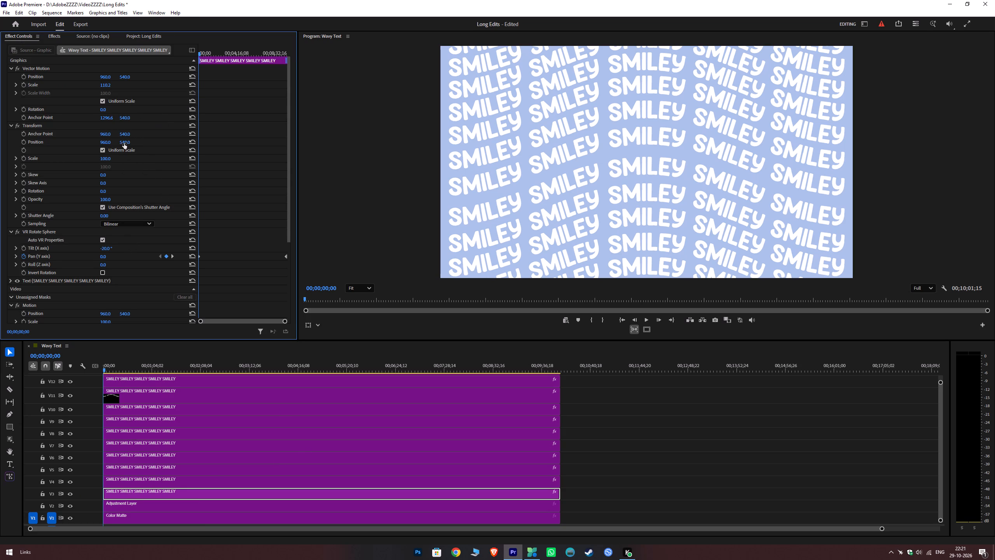
left_click_drag(124, 143, 126, 116, "ctrl")
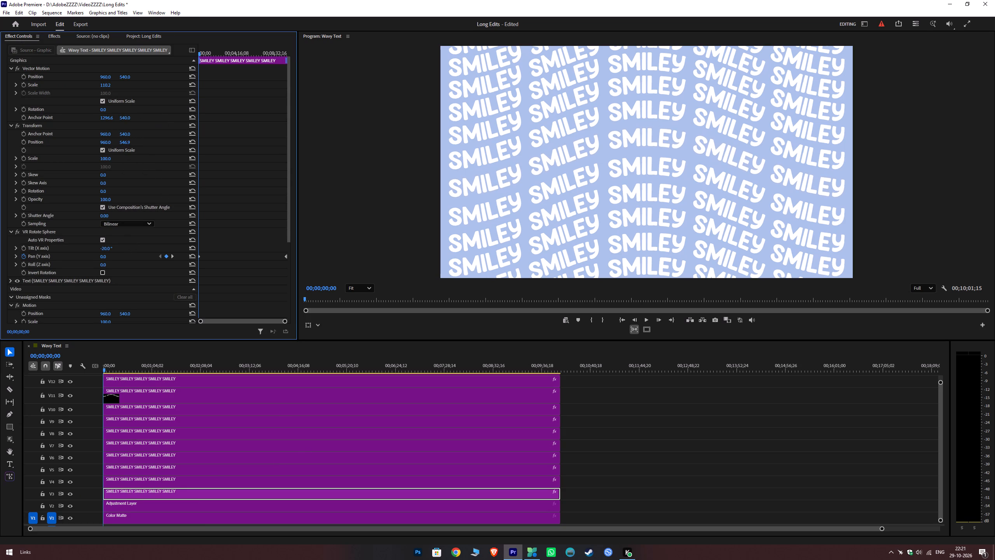
left_click_drag(126, 116, 126, 116, "ctrl")
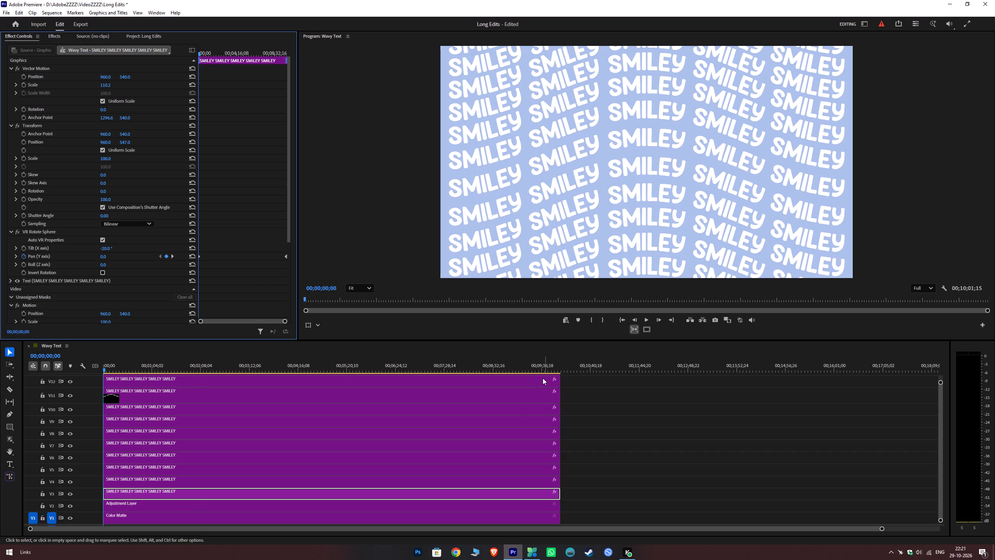
key("space")
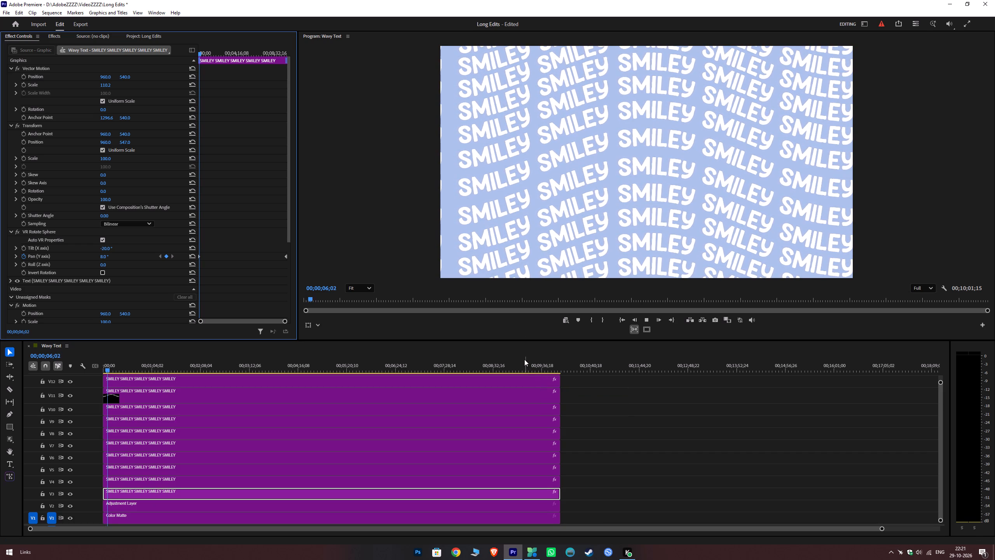
Find the VR Chromatic Aberrations effect by searching "vr ch" and apply it to the Adjustment Layer on V2.
left_click(58, 40)
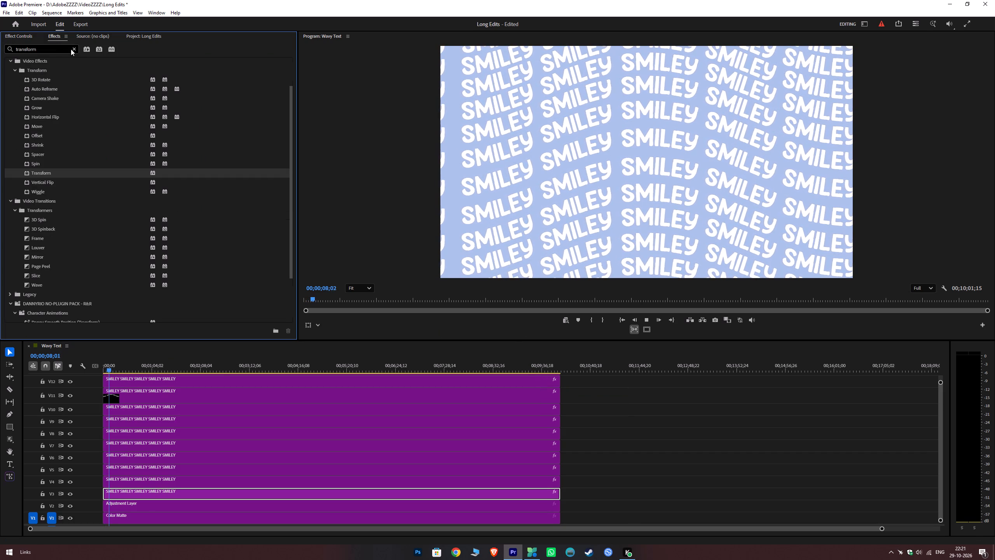
left_click_drag(59, 49, 0, 64)
type("vr ch")
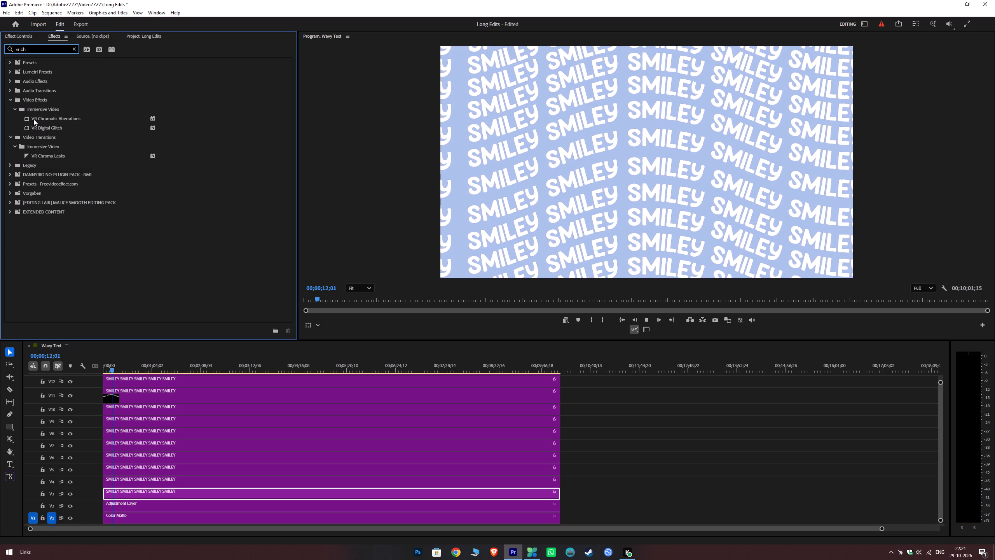
left_click_drag(33, 119, 130, 496)
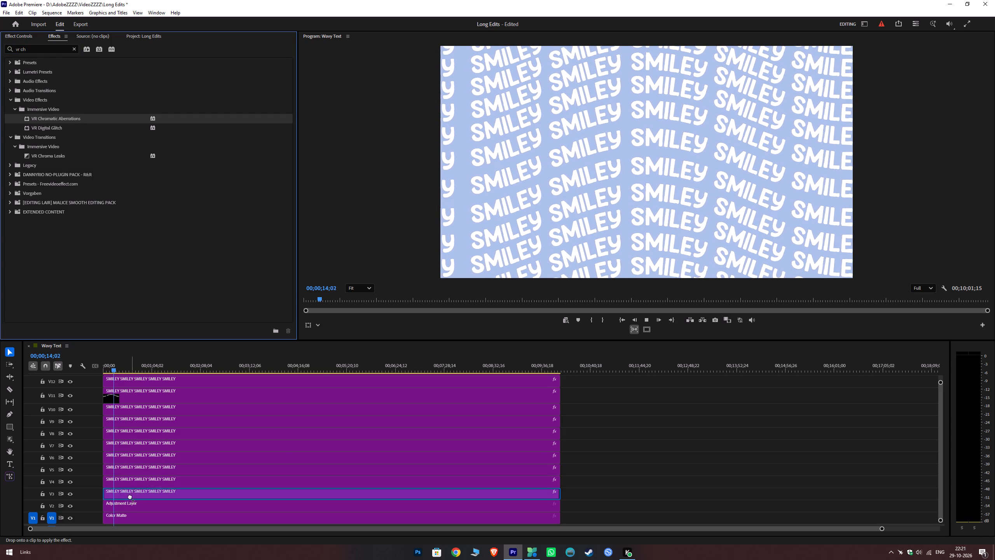
left_click_drag(130, 496, 124, 504)
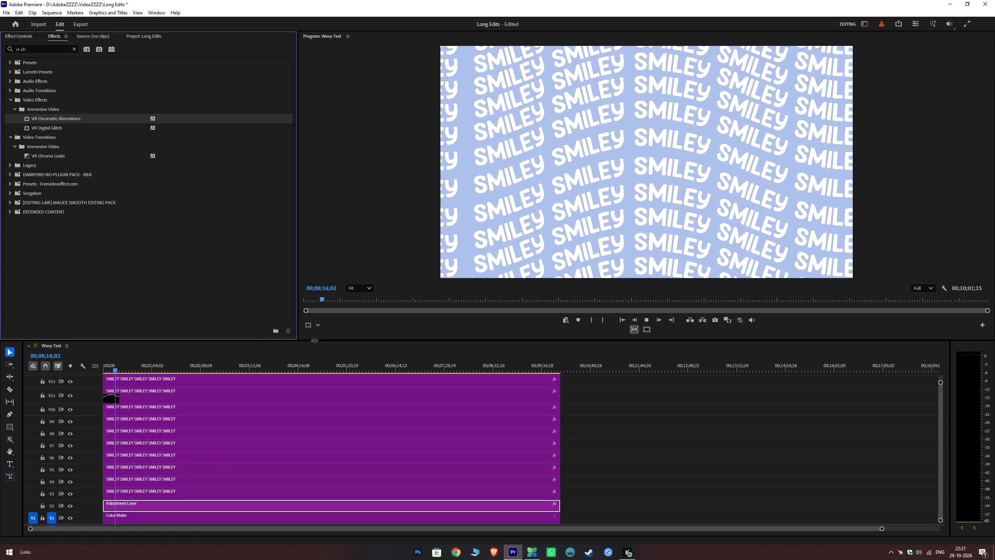
Enlarge the timeline area, save the project, and return the playhead to the sequence start.
left_click_drag(316, 341, 321, 259)
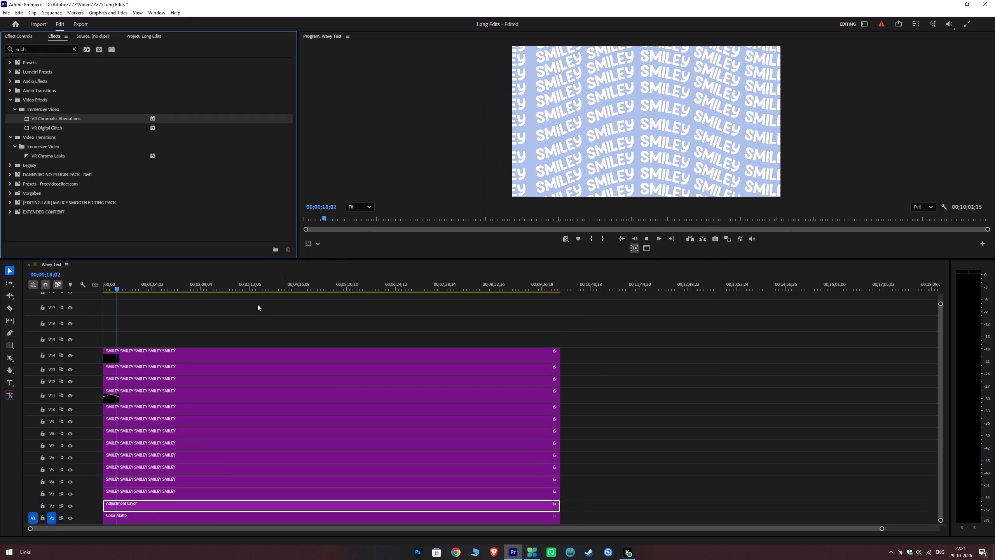
left_click(249, 320)
key("ctrl+s")
left_click_drag(112, 289, 44, 310)
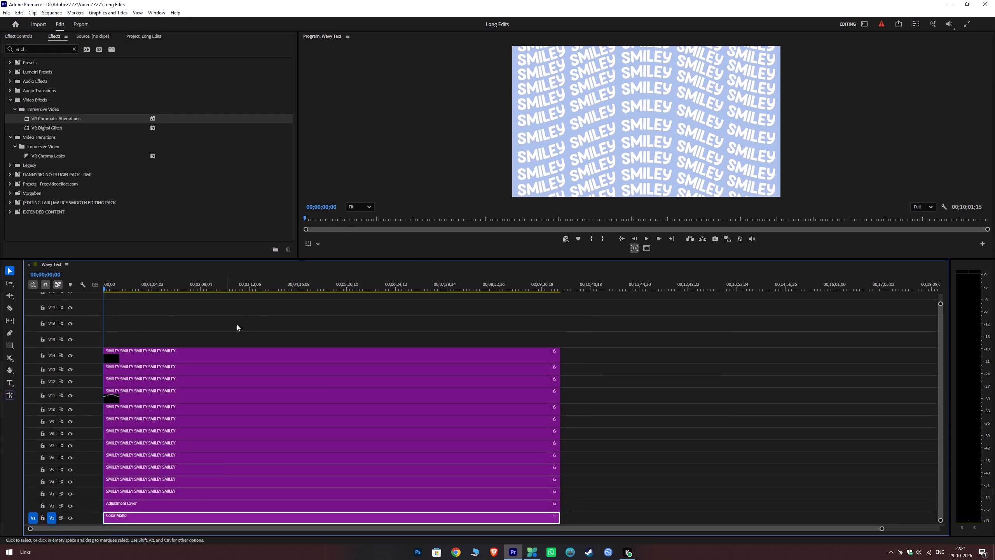
Move the Color Matte, Adjustment Layer and all text clips up two tracks, keeping their start time, to leave V1 and V2 empty.
left_click_drag(641, 347, 482, 524)
left_click_drag(516, 355, 518, 344)
left_click(640, 335)
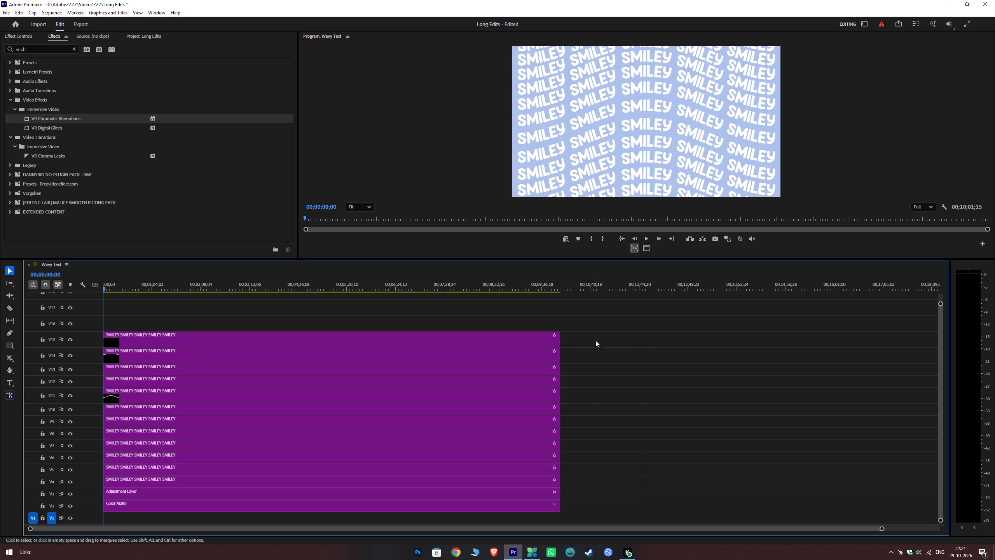
left_click_drag(636, 334, 330, 507)
left_click_drag(367, 339, 369, 327)
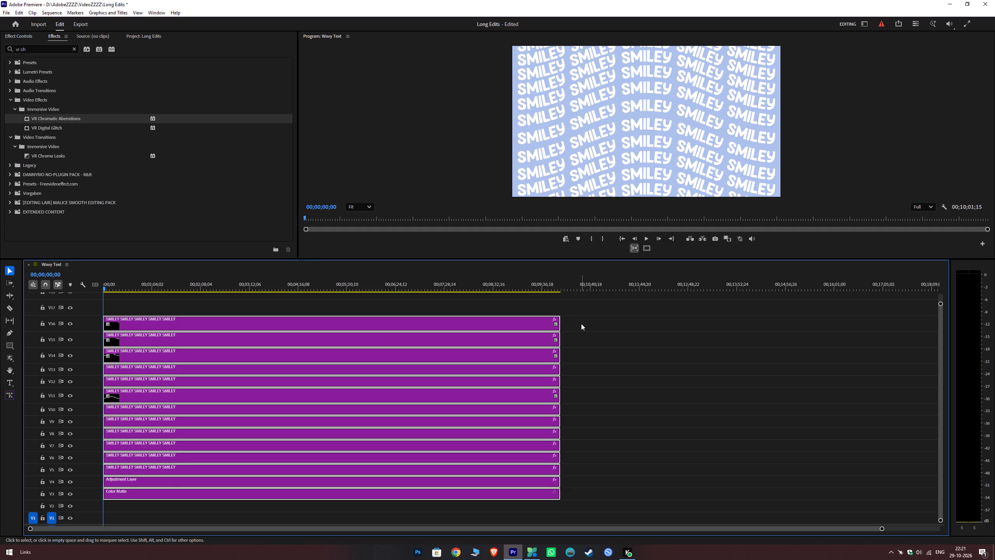
Play the first few seconds of the sequence, stop, and return the playhead to the start.
key("space")
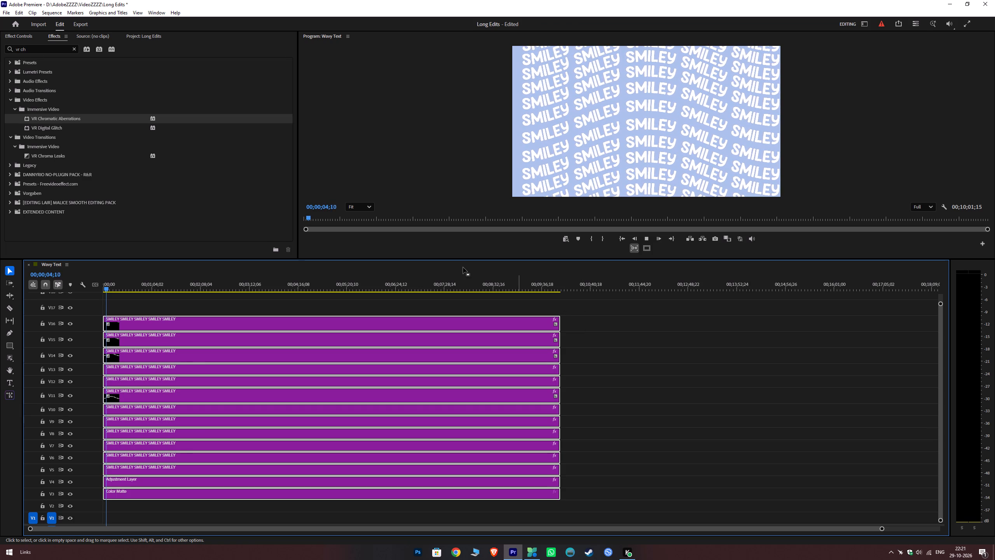
key("space")
left_click_drag(112, 287, 9, 296)
On the Adjustment Layer, set the VR Chromatic Aberrations Point of Interest X to 1850 and start keyframing it at the sequence start.
left_click(16, 39)
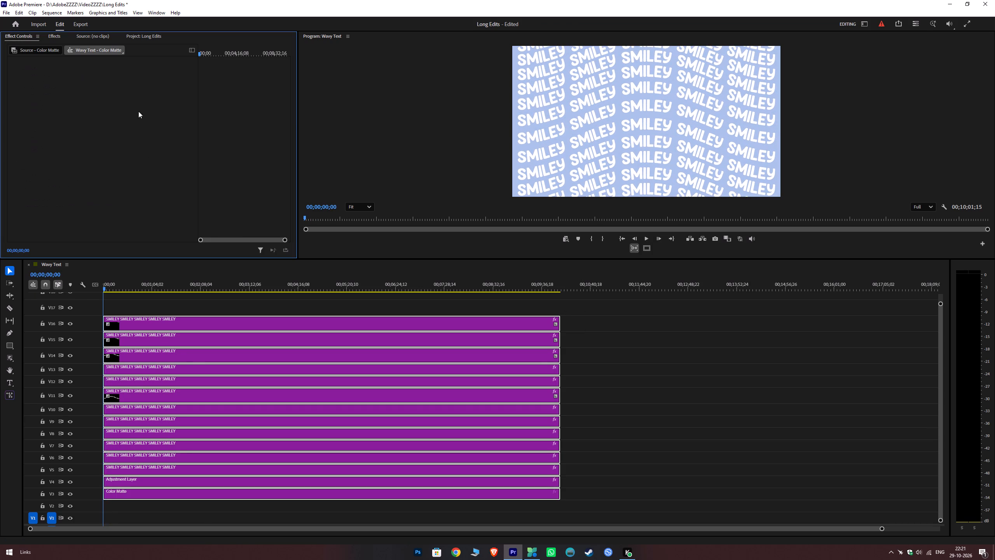
left_click(125, 478)
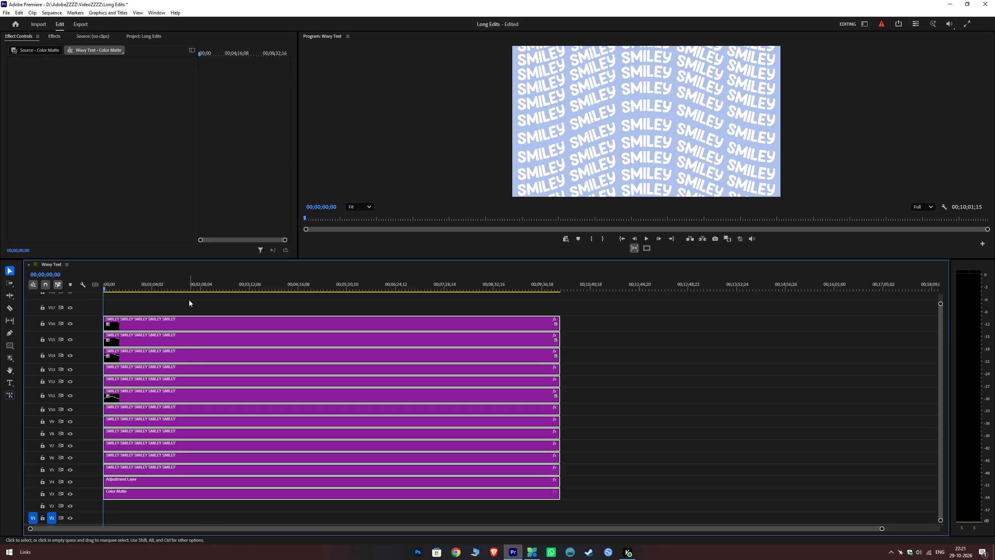
left_click(189, 299)
left_click(109, 479)
scroll(264, 155, "down", 11)
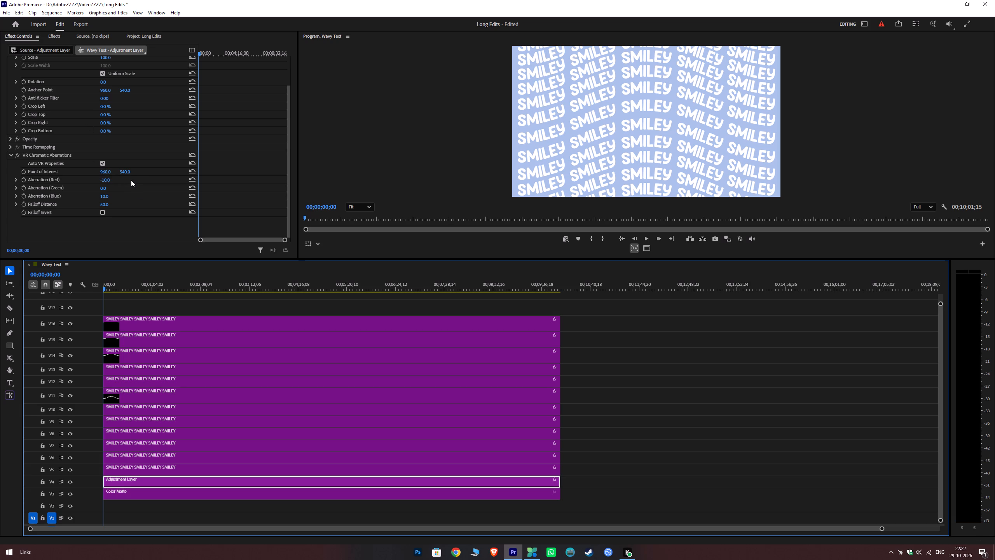
left_click(104, 171)
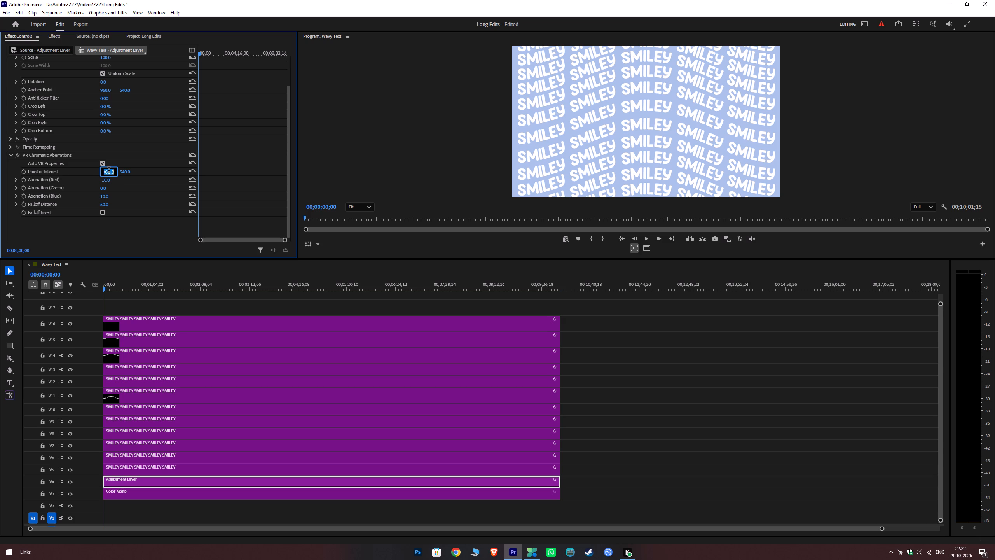
type("1850")
key("Return")
left_click(129, 172)
left_click(80, 234)
left_click(26, 171)
Widen the effect settings area and enlarge its keyframe timeline.
scroll(243, 97, "up", 2, "alt")
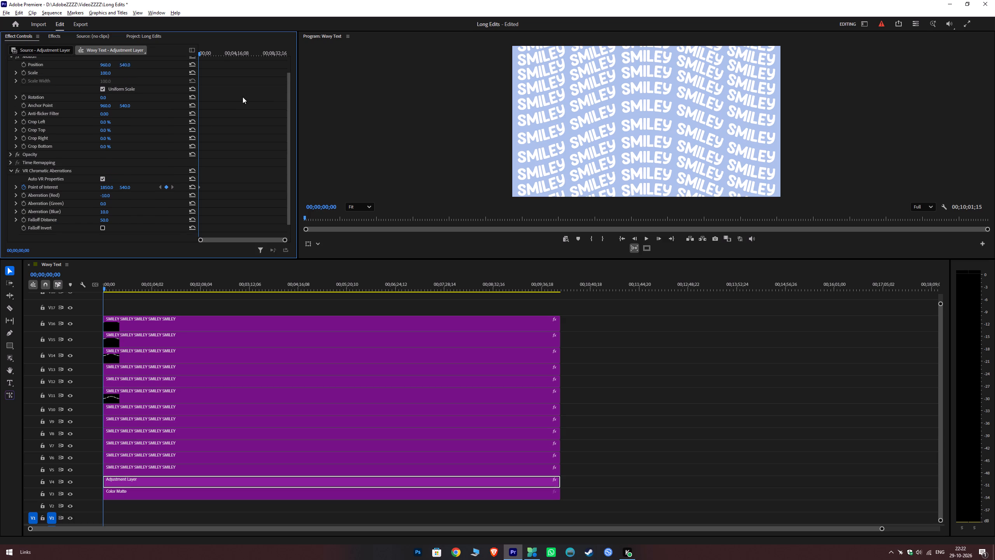
scroll(243, 97, "up", 1, "alt")
left_click_drag(298, 106, 444, 111)
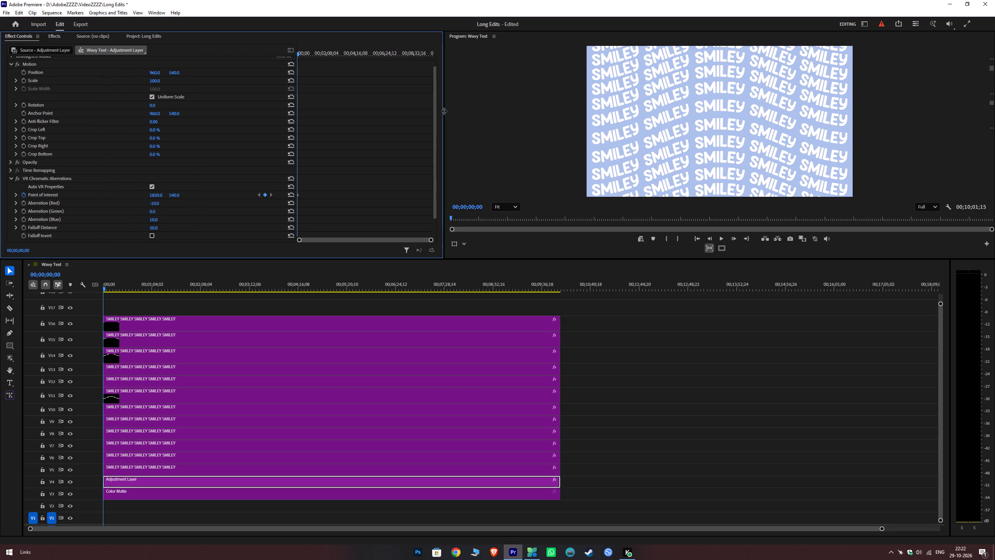
left_click_drag(444, 111, 449, 111)
left_click_drag(299, 118, 265, 124)
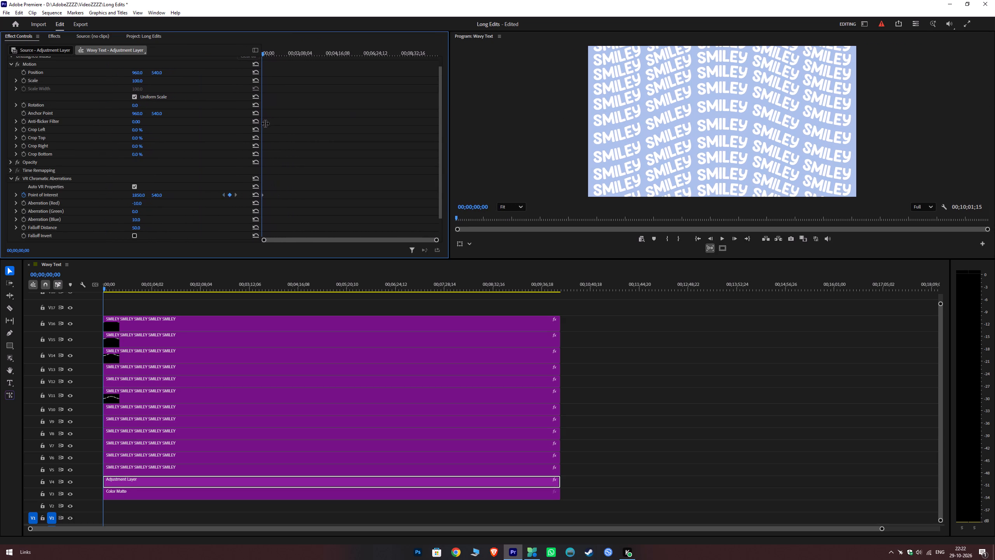
left_click_drag(265, 124, 232, 126)
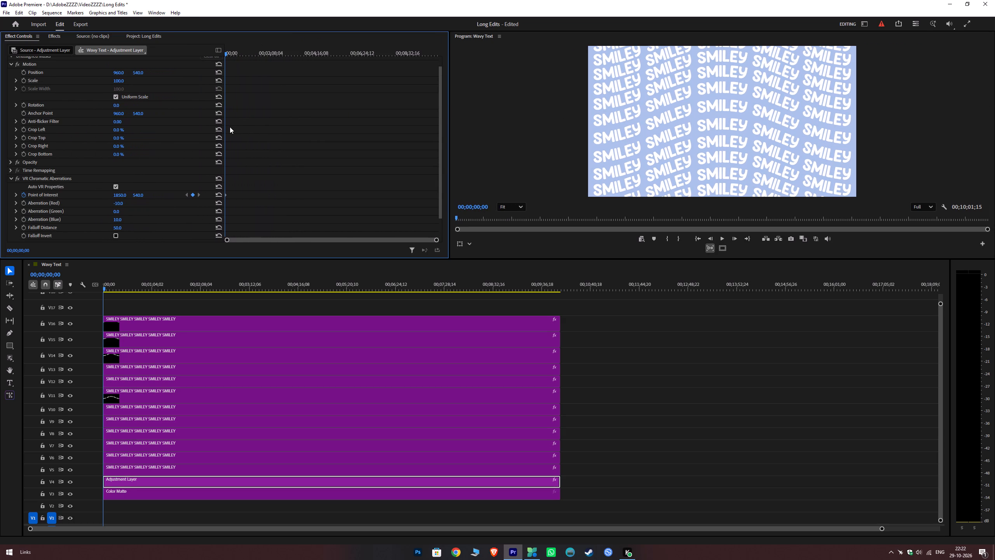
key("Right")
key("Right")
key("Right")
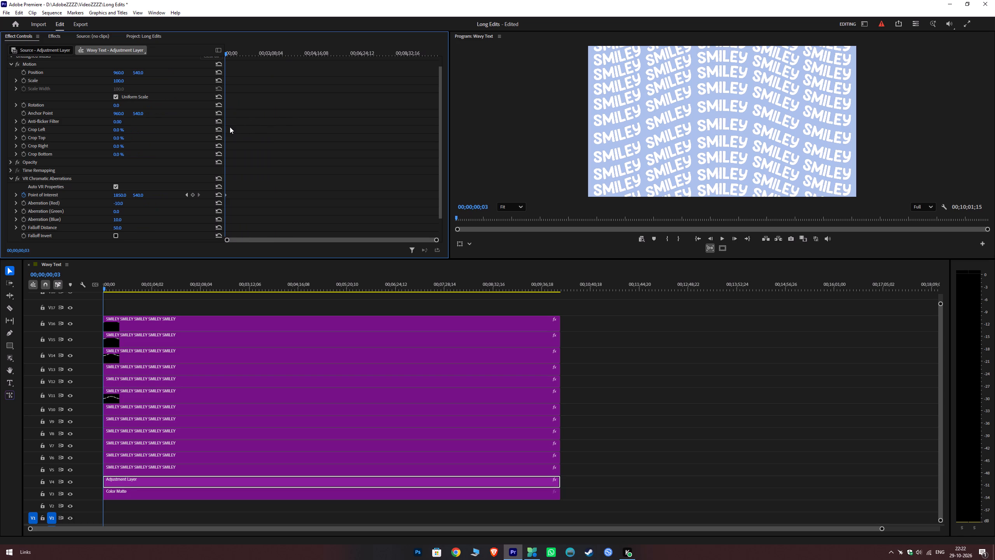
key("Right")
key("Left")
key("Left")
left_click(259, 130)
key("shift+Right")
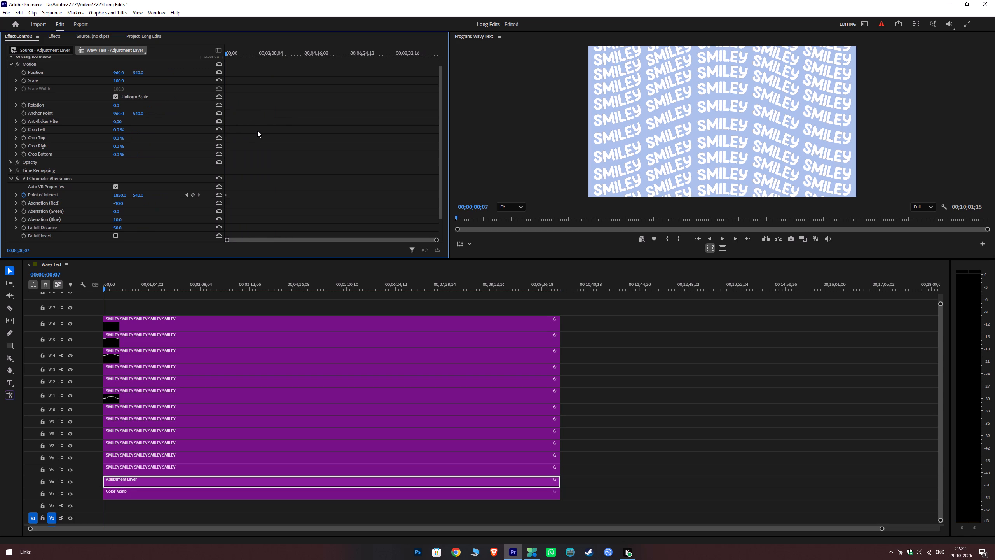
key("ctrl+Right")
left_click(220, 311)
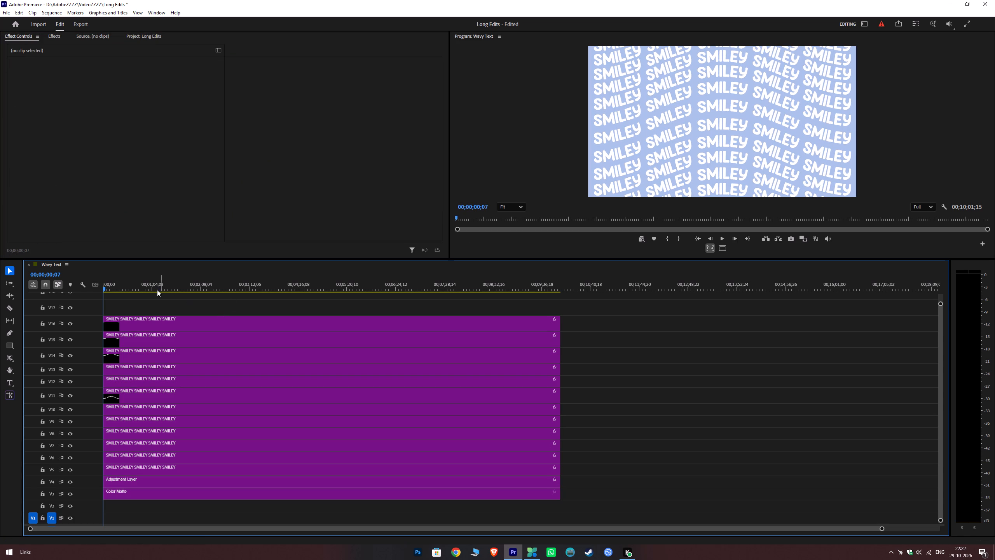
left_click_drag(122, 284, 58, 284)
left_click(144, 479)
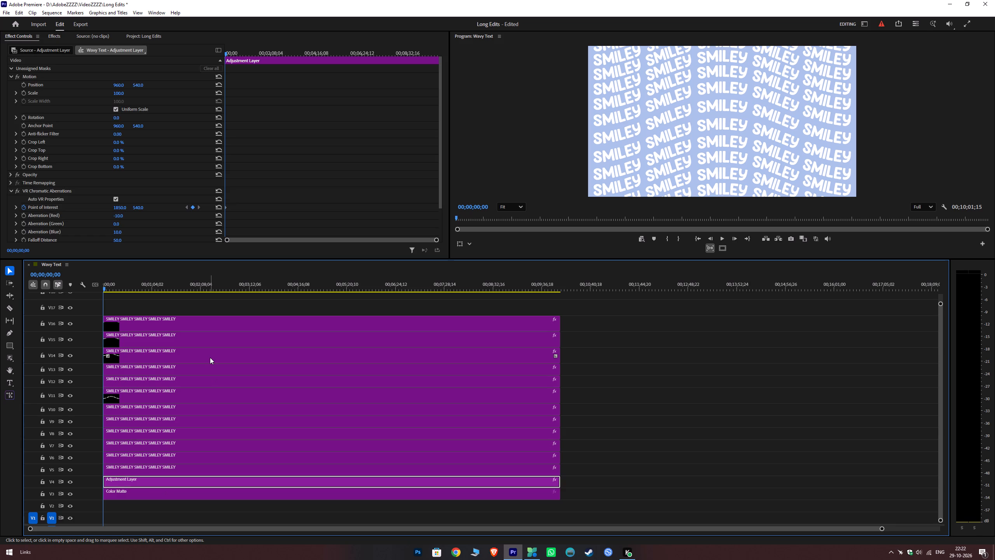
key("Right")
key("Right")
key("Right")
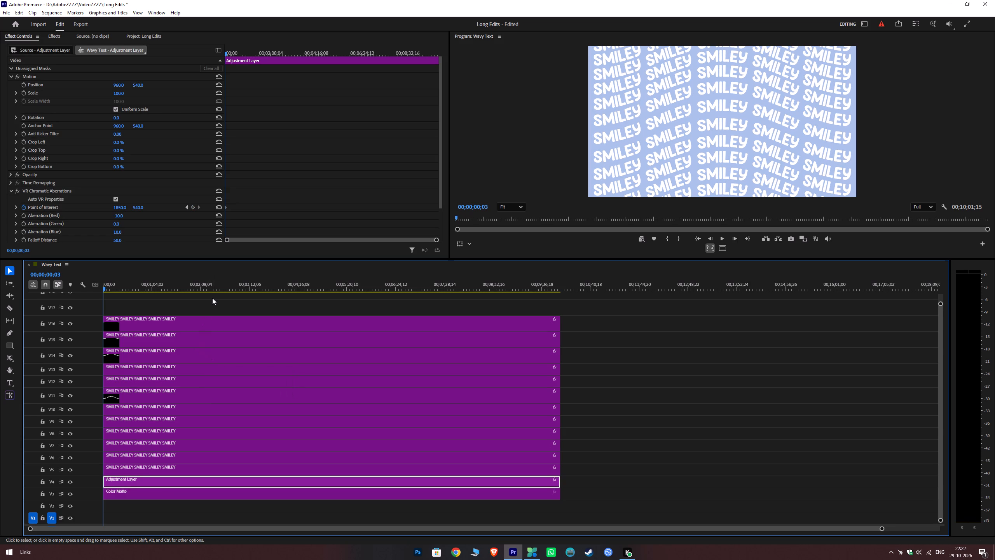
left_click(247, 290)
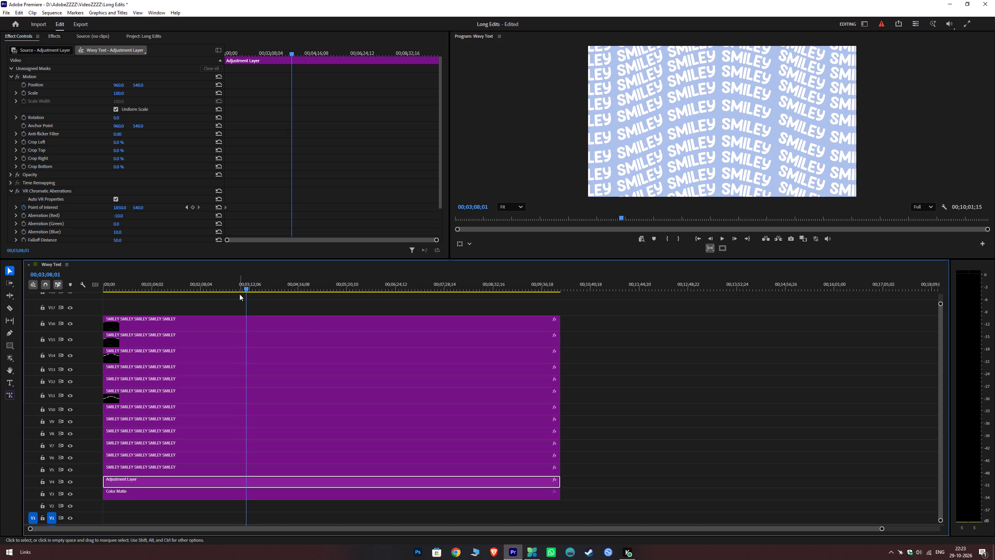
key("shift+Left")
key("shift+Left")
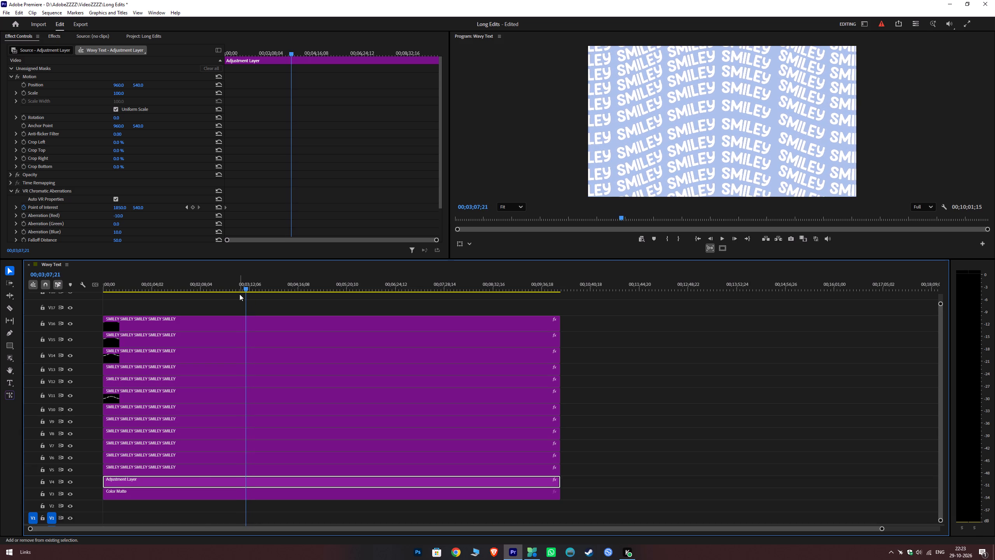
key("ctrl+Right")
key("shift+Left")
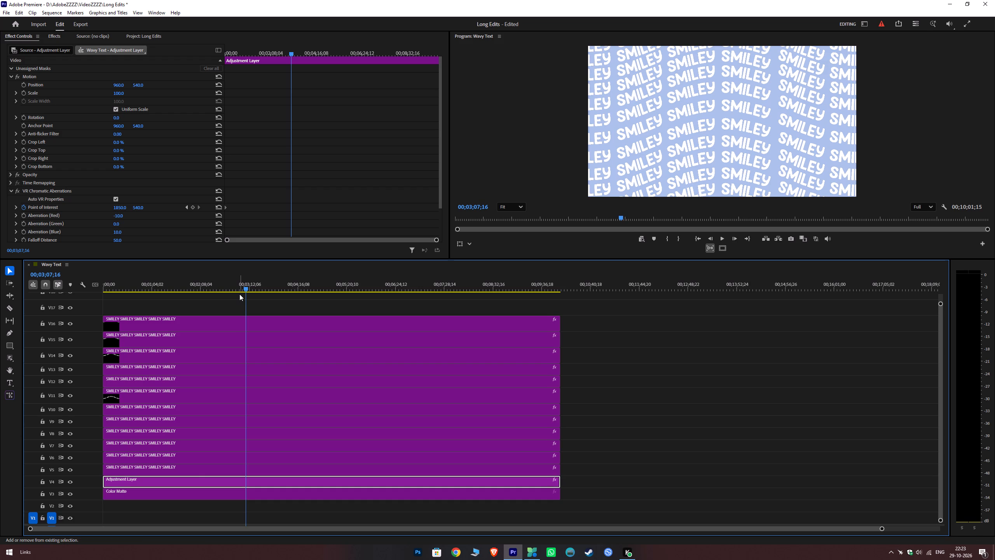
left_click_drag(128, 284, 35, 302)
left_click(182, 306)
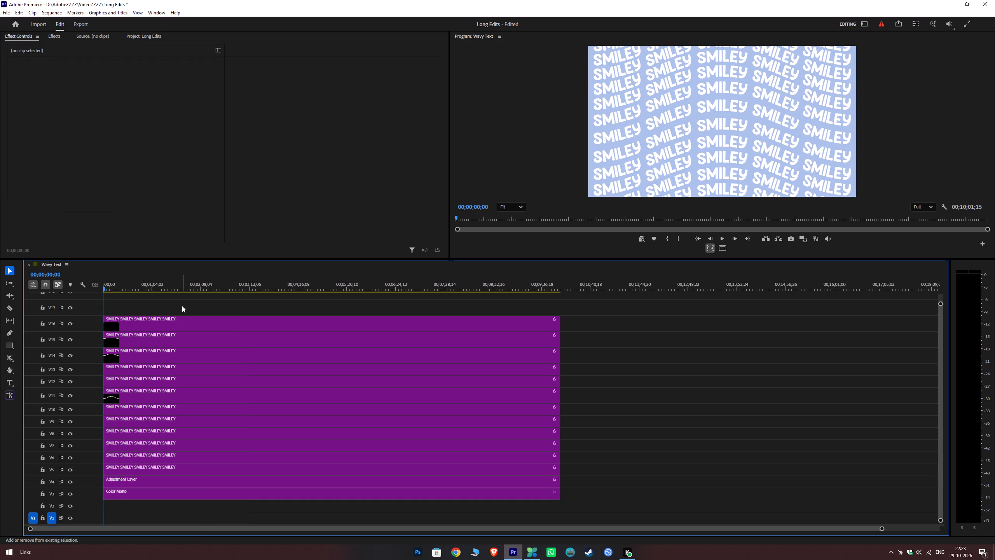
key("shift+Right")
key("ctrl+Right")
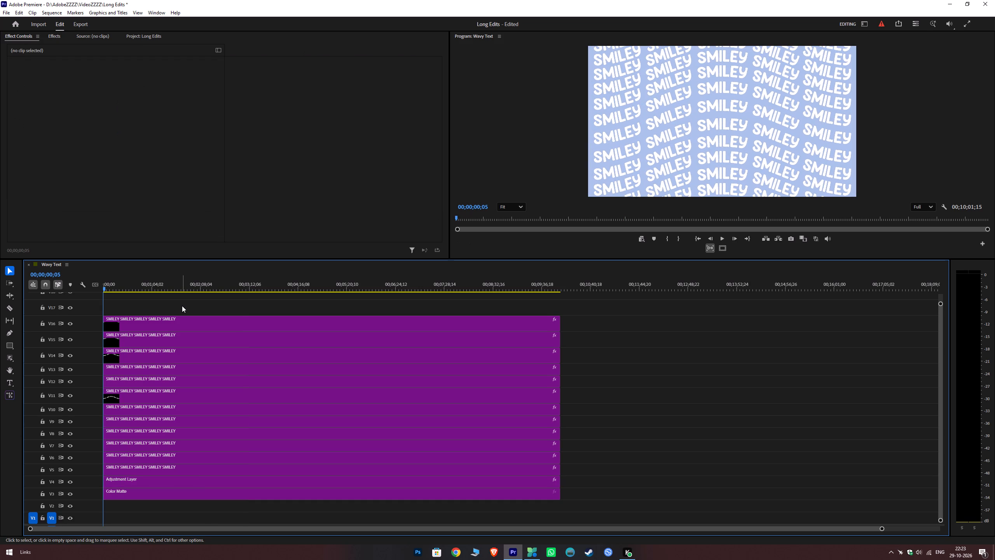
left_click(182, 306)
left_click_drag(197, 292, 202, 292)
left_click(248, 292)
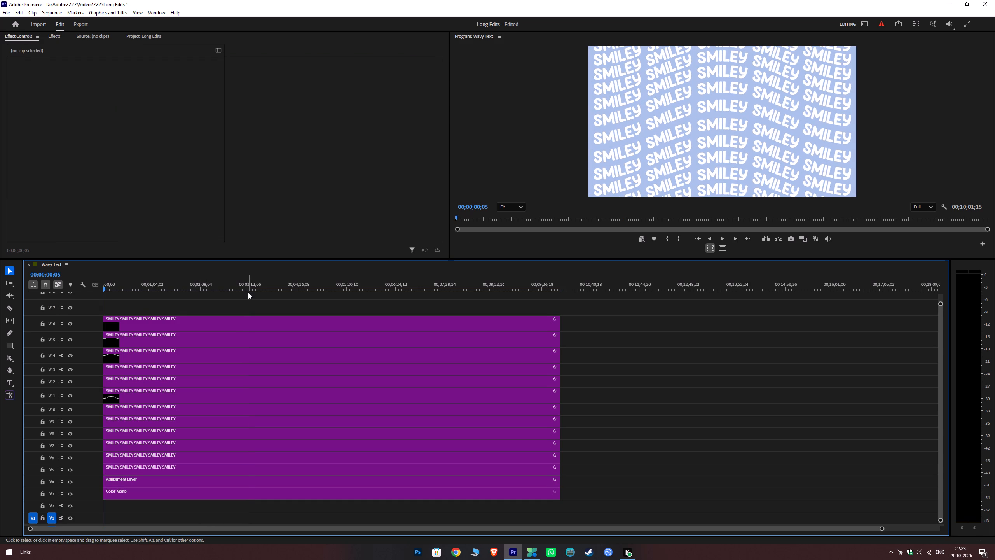
At 00;03;11;03, add a Point of Interest keyframe with X 3850 on the Adjustment Layer.
left_click(249, 289)
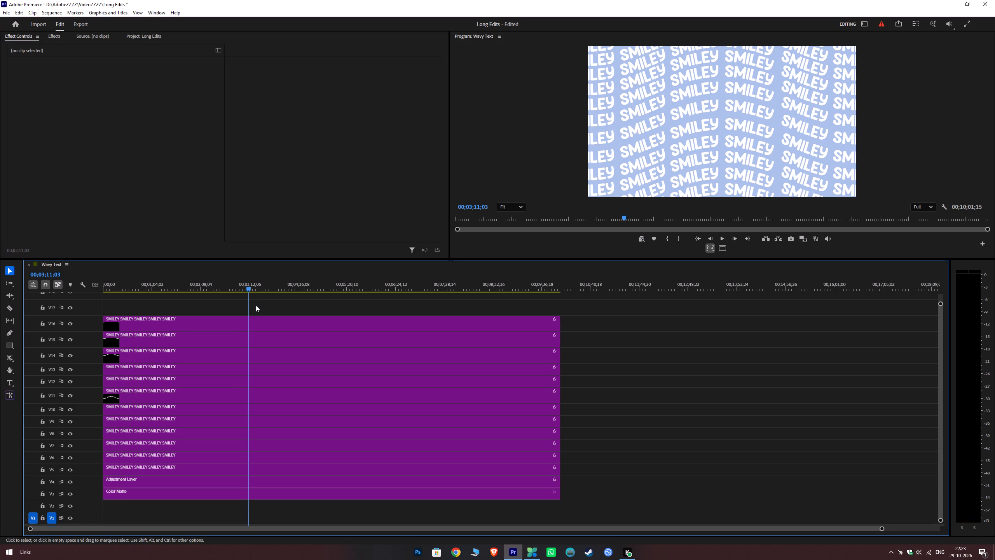
left_click(131, 476)
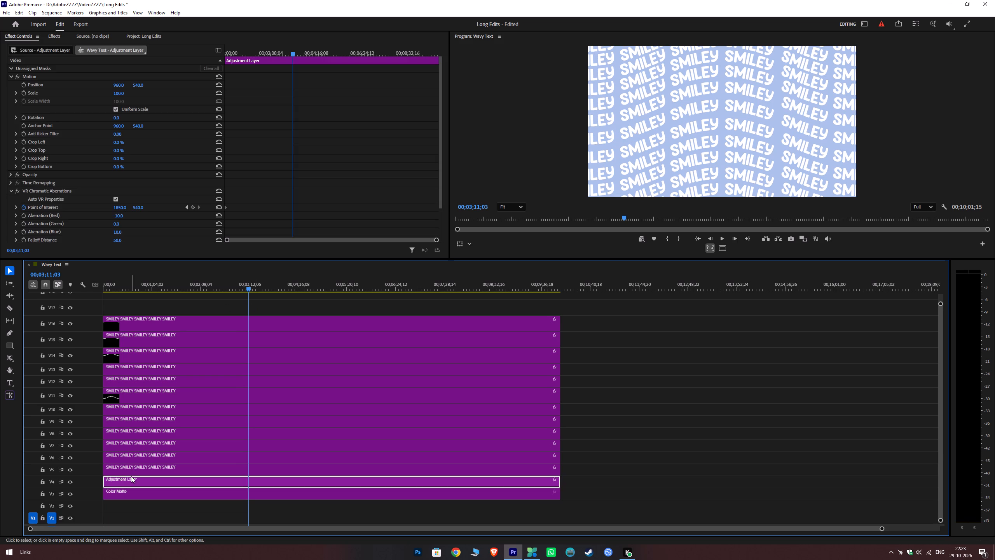
left_click(121, 209)
key("3")
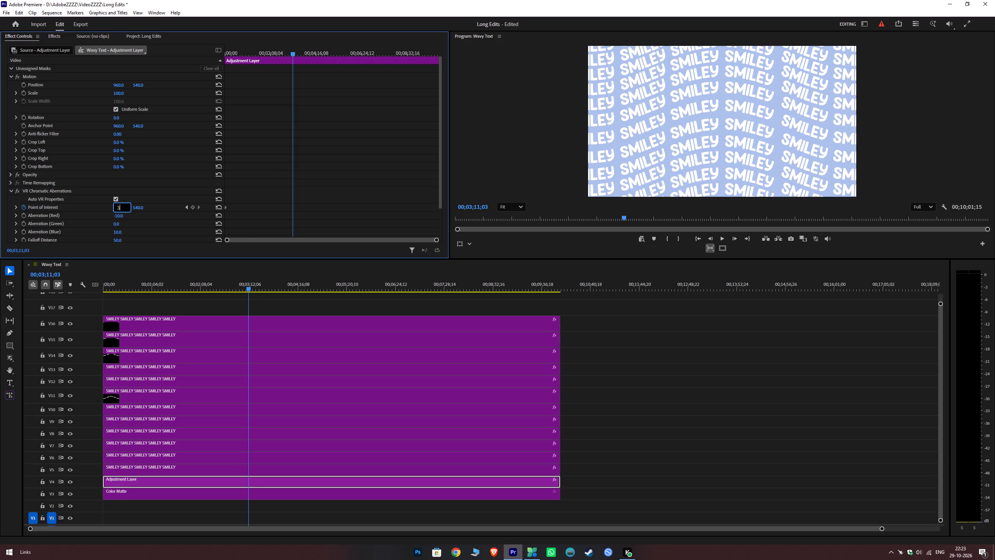
type("850")
key("Return")
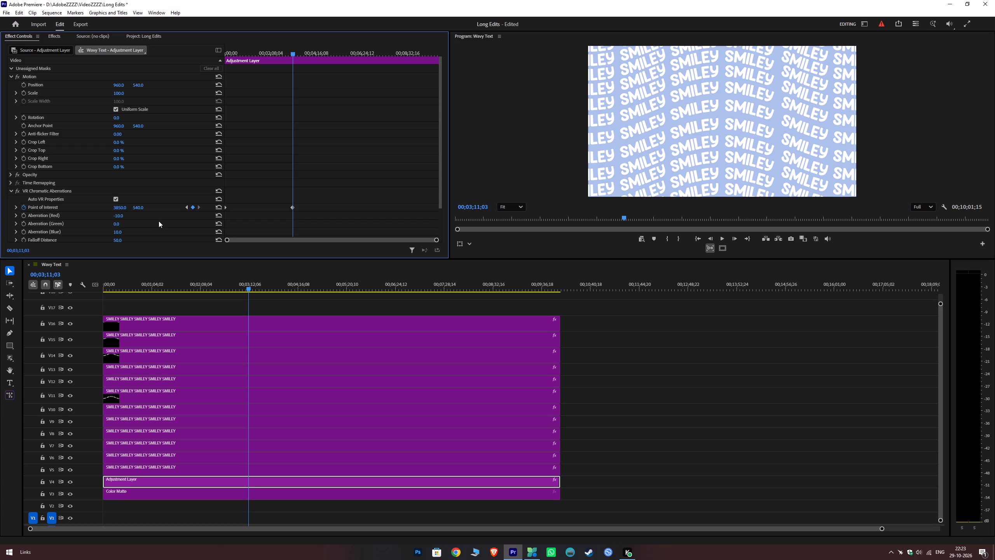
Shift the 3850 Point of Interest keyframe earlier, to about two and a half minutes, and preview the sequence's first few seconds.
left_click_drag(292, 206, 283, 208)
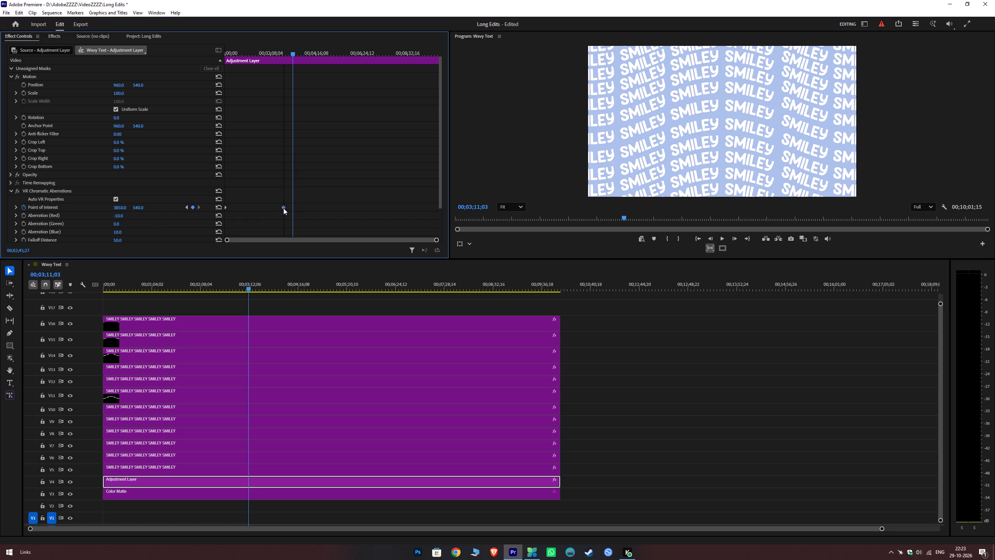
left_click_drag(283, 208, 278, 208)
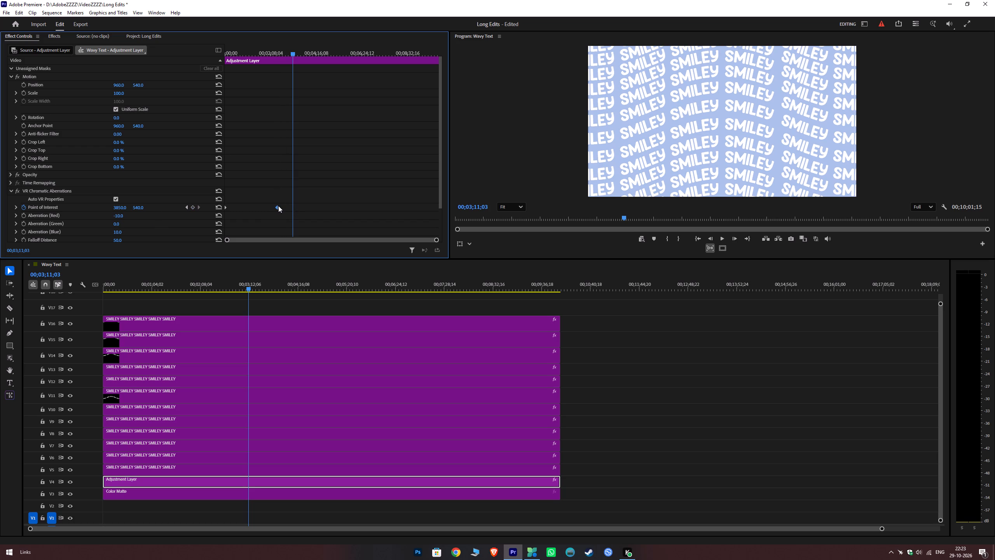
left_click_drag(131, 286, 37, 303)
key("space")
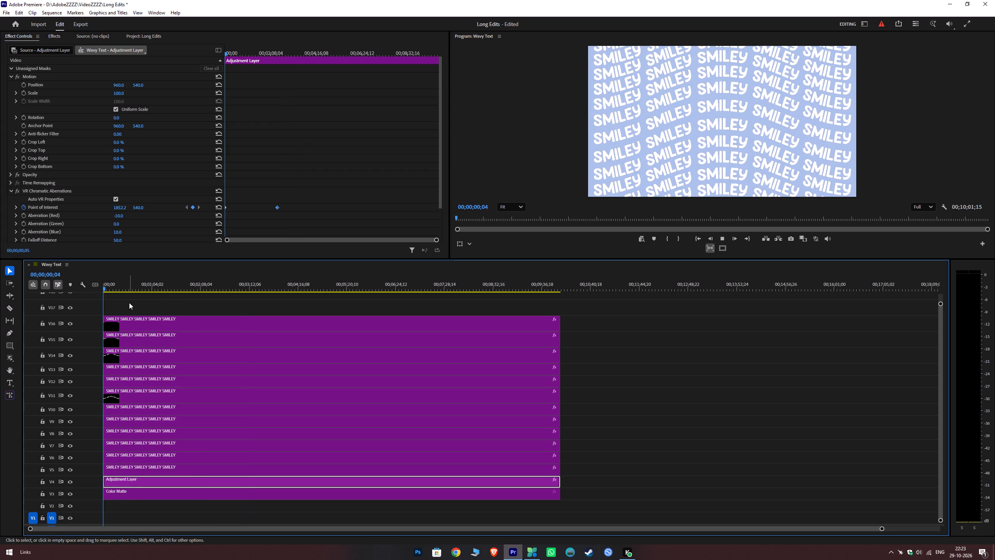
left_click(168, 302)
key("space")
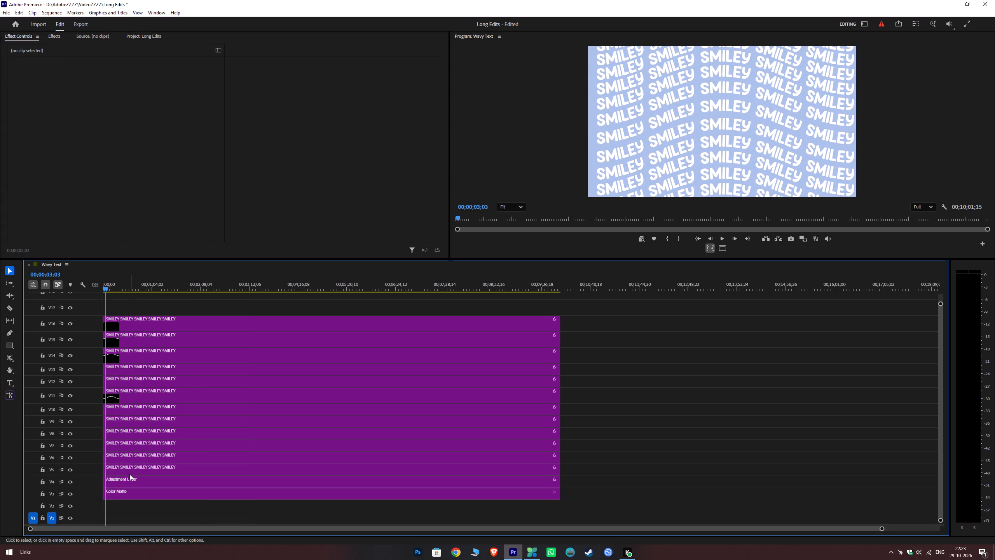
Move the Adjustment Layer's second Point of Interest keyframe much closer to the start, to about 30 seconds, previewing briefly in between.
left_click(127, 478)
left_click_drag(276, 205, 257, 208)
key("space")
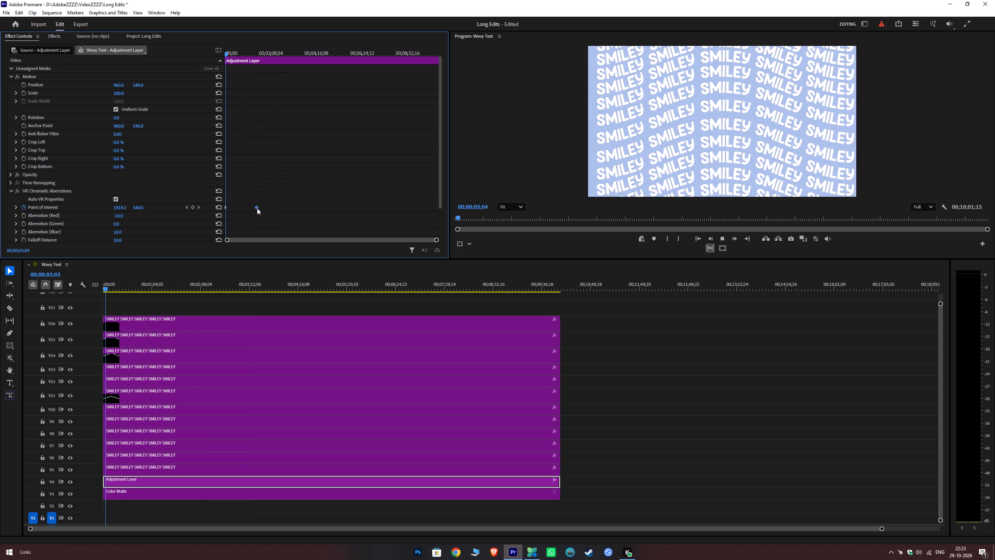
left_click_drag(256, 206, 237, 210)
key("space")
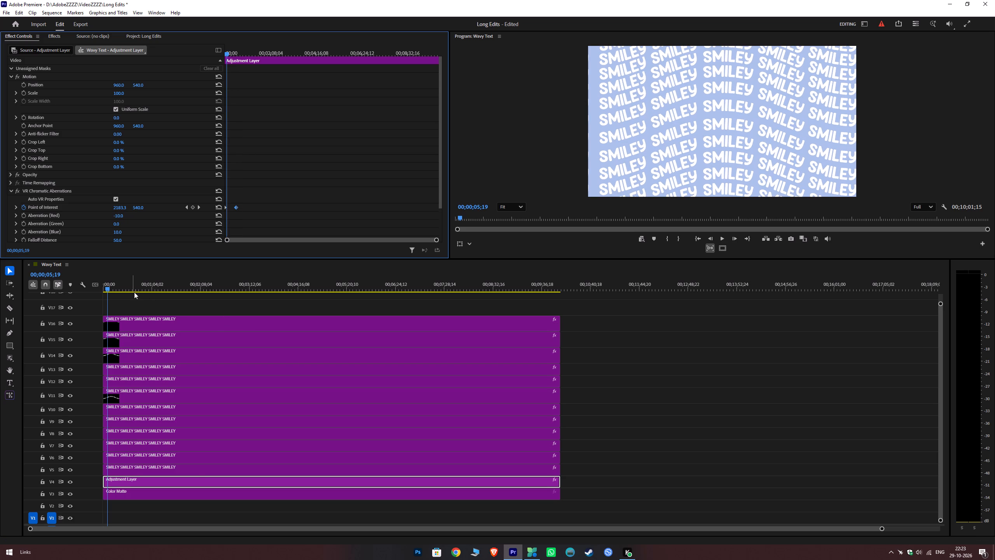
Play the sequence and examine the V5 SMILEY line's effect settings, including its VR Rotate Sphere Pan keyframes.
left_click(146, 302)
key("space")
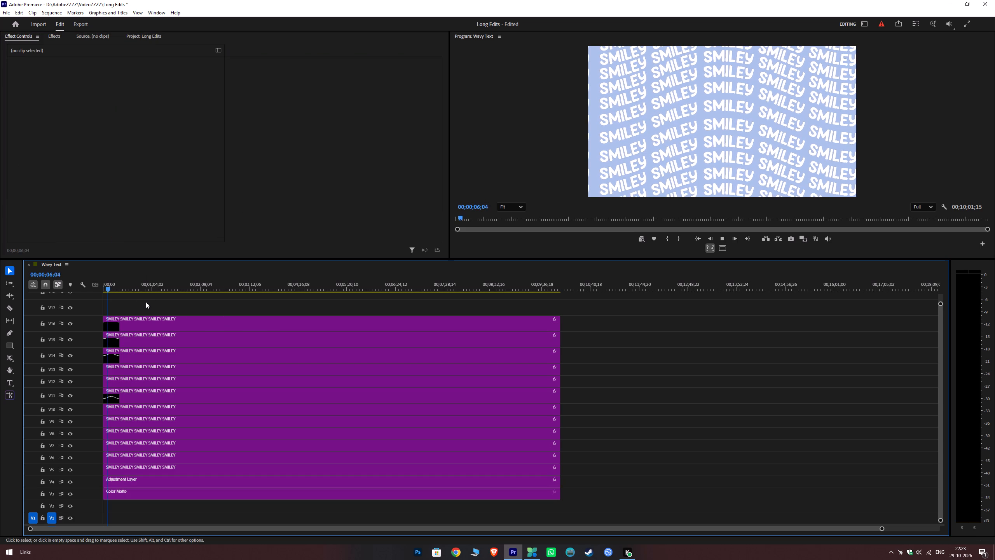
left_click(131, 473)
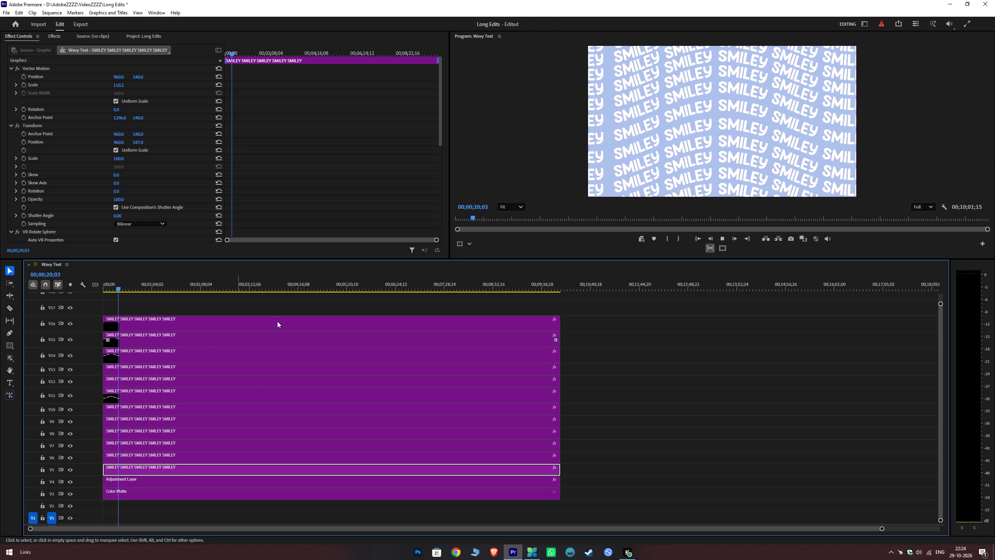
scroll(320, 142, "down", 7)
scroll(313, 156, "up", 1)
scroll(313, 157, "down", 9)
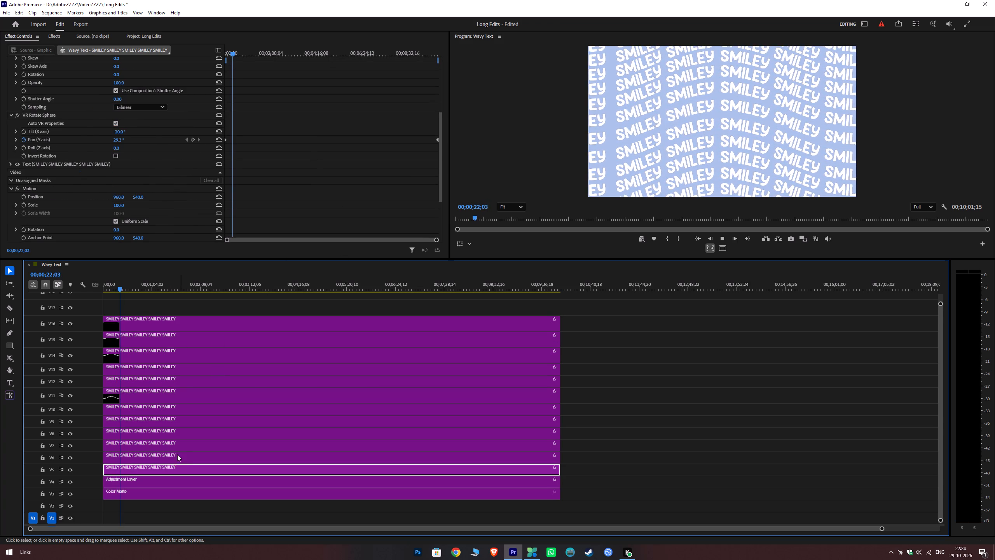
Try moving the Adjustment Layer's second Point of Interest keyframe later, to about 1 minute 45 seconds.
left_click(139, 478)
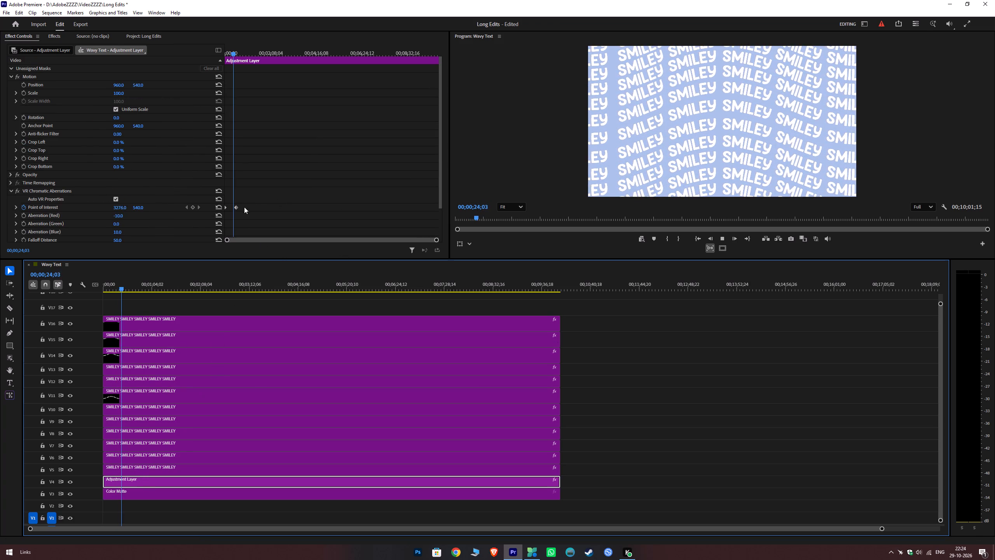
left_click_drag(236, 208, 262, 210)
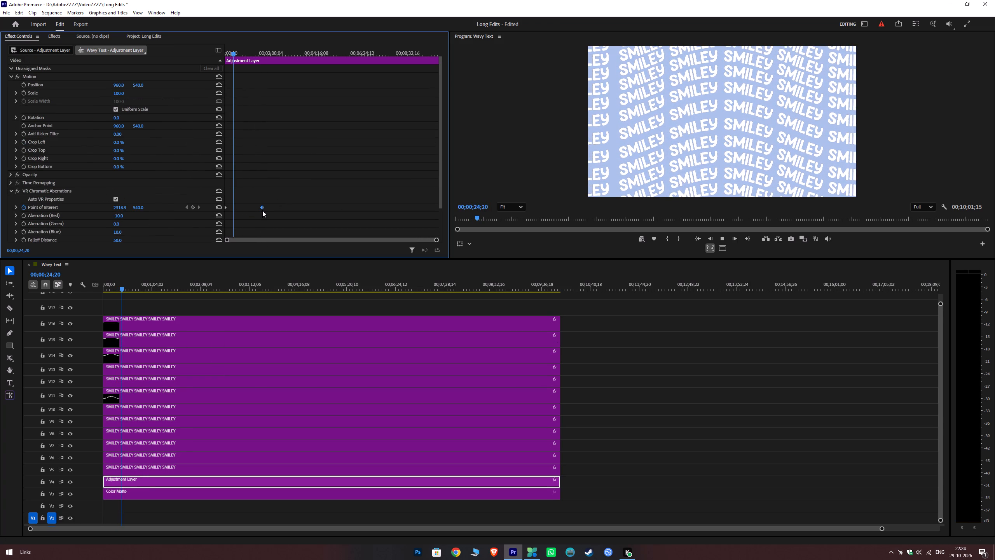
Undo the recent keyframe moves, leaving the Adjustment Layer's second Point of Interest keyframe at about 2 minutes 20 seconds, and stop playback.
key("ctrl+z")
key("ctrl+z")
key("ctrl+z")
key("ctrl+z")
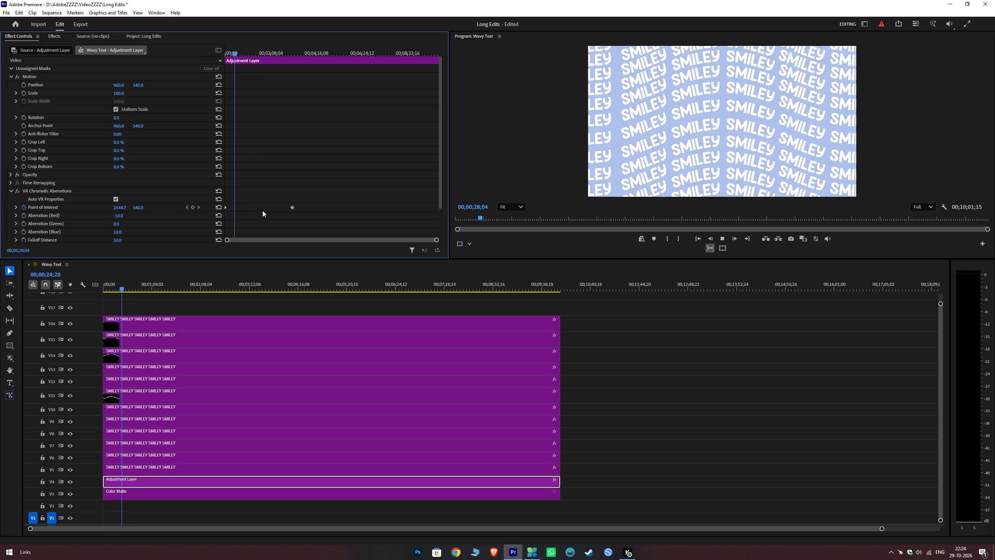
key("ctrl+shift+z")
left_click(278, 206)
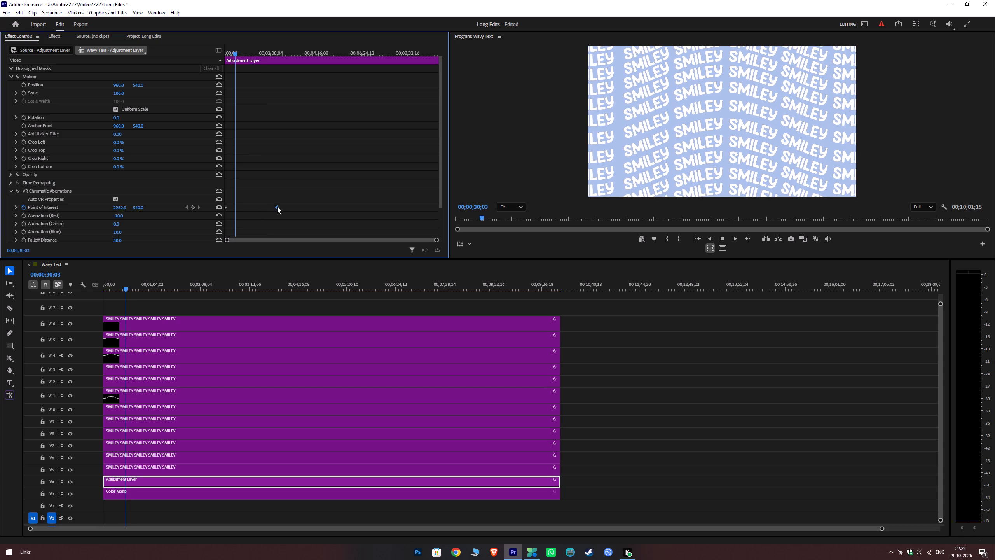
key("space")
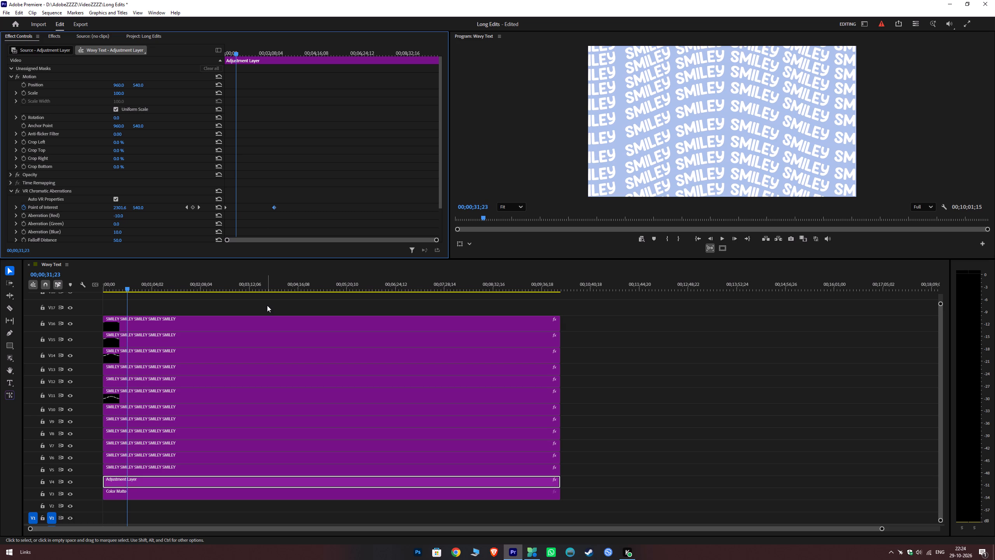
At the start of the sequence, turn on Opacity animation for the Adjustment Layer with a 0% keyframe.
left_click_drag(235, 55, 92, 83)
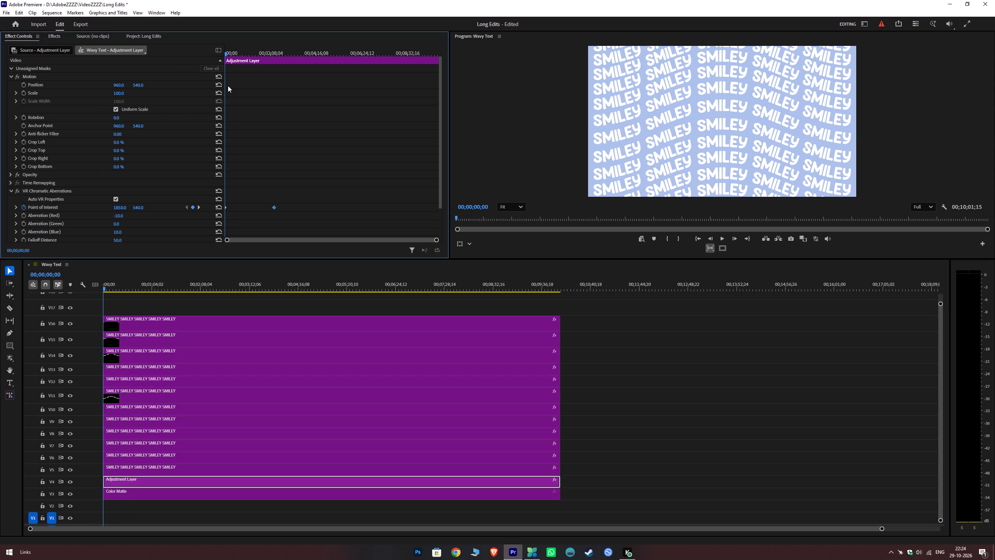
left_click(118, 166)
left_click(154, 164)
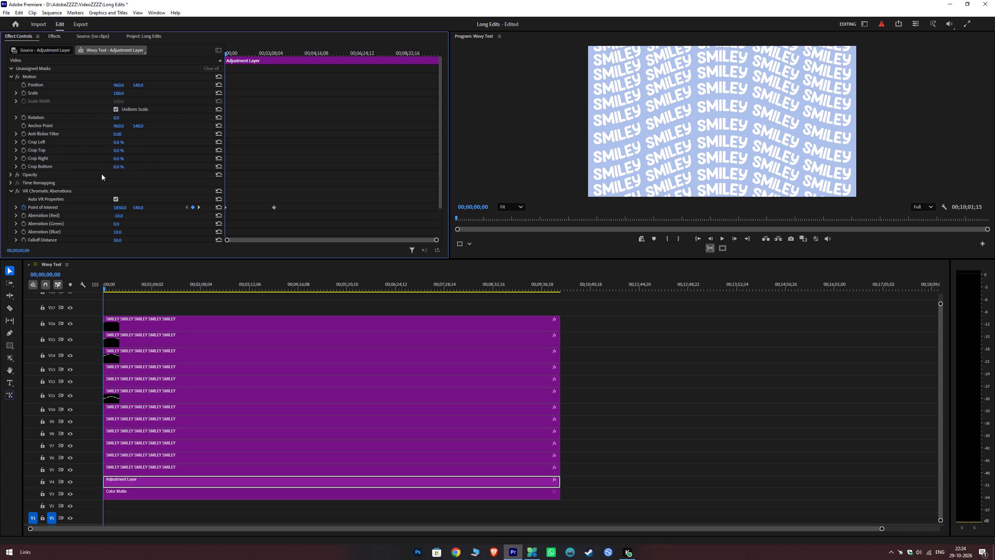
left_click(10, 175)
left_click(120, 184)
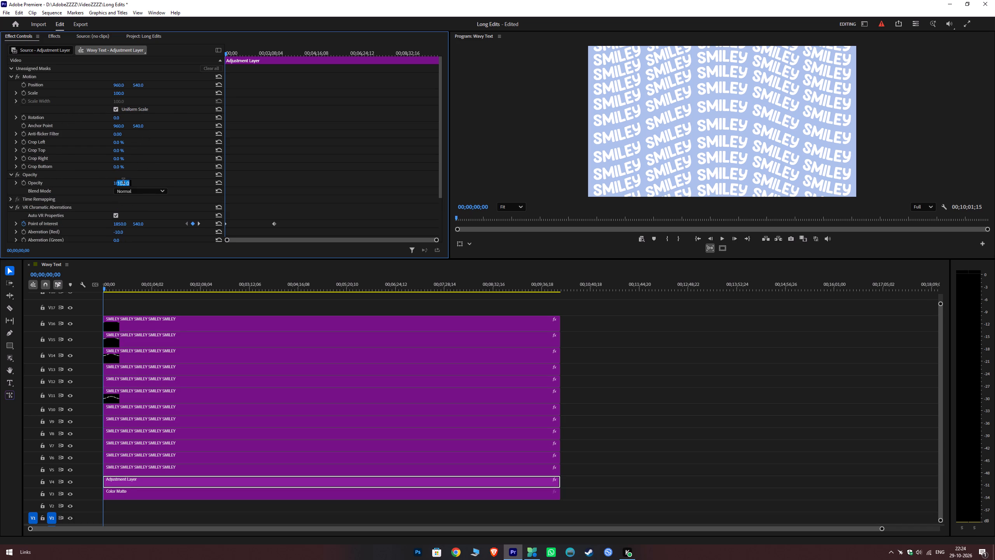
key("0")
key("Return")
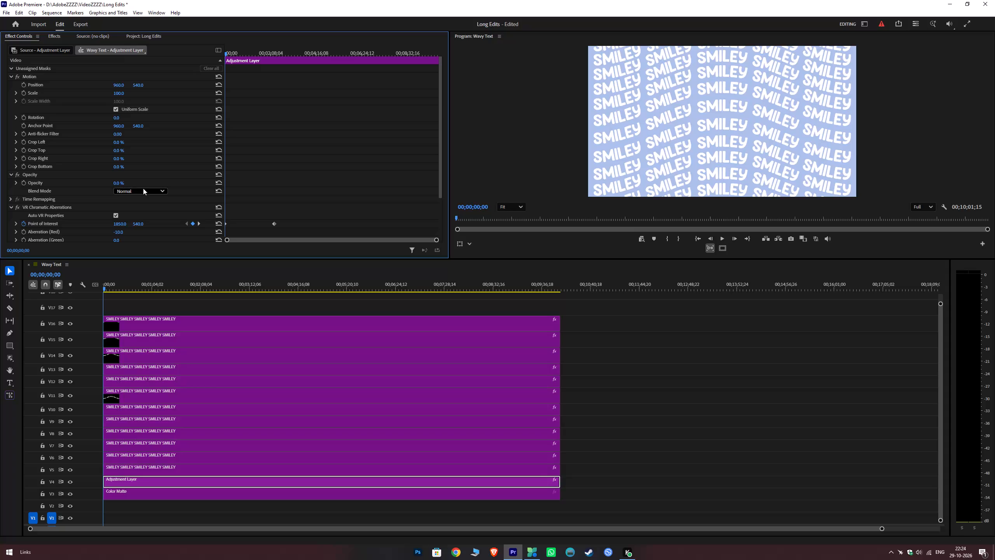
key("ctrl+z")
left_click(24, 184)
left_click(122, 185)
key("0")
key("Return")
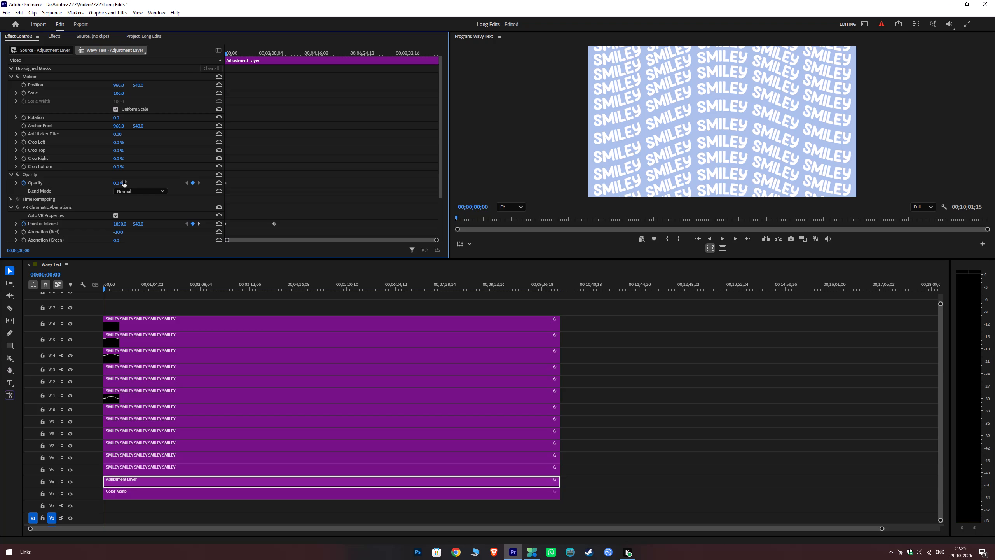
At 00;00;00;10, add a 100% Opacity keyframe on the Adjustment Layer.
key("Right")
key("Right")
key("Right")
key("Right")
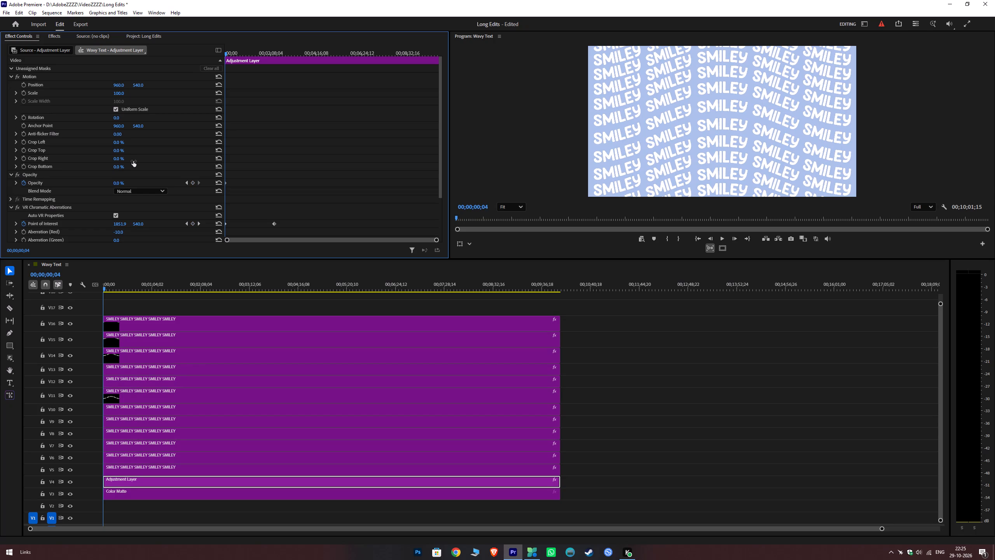
key("Right")
key("Right")
key("Right")
key("Right")
key("Right")
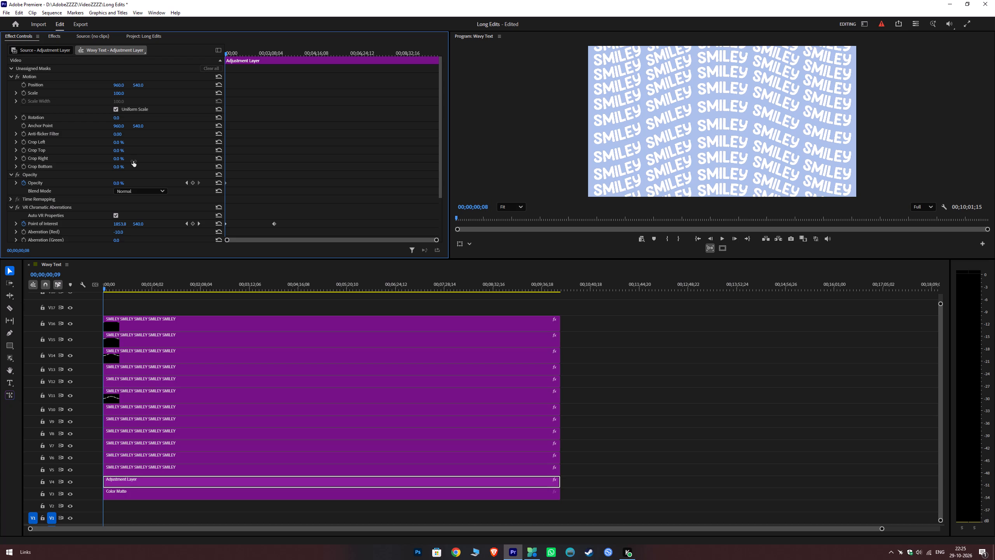
key("Right")
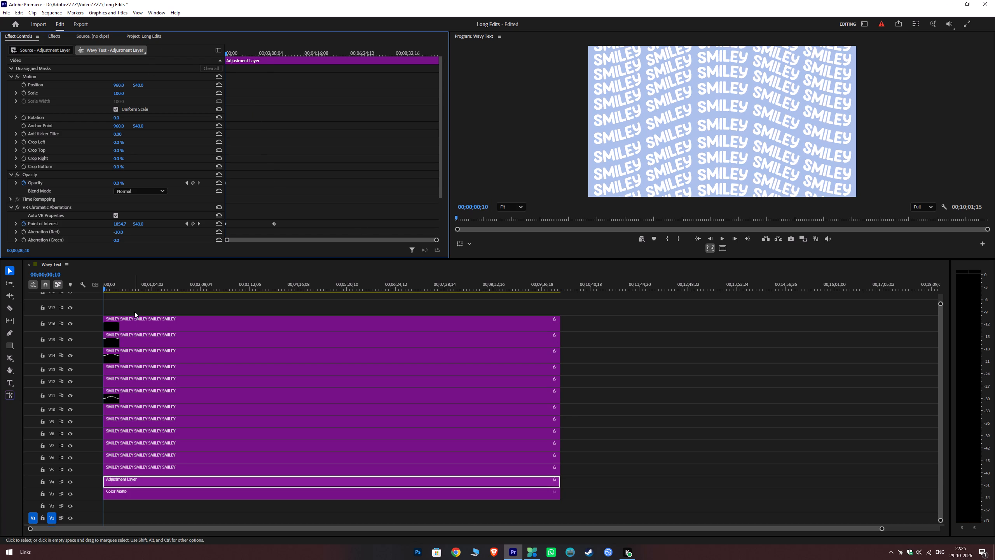
scroll(134, 311, "up", 20, "alt")
scroll(134, 311, "up", 3, "alt")
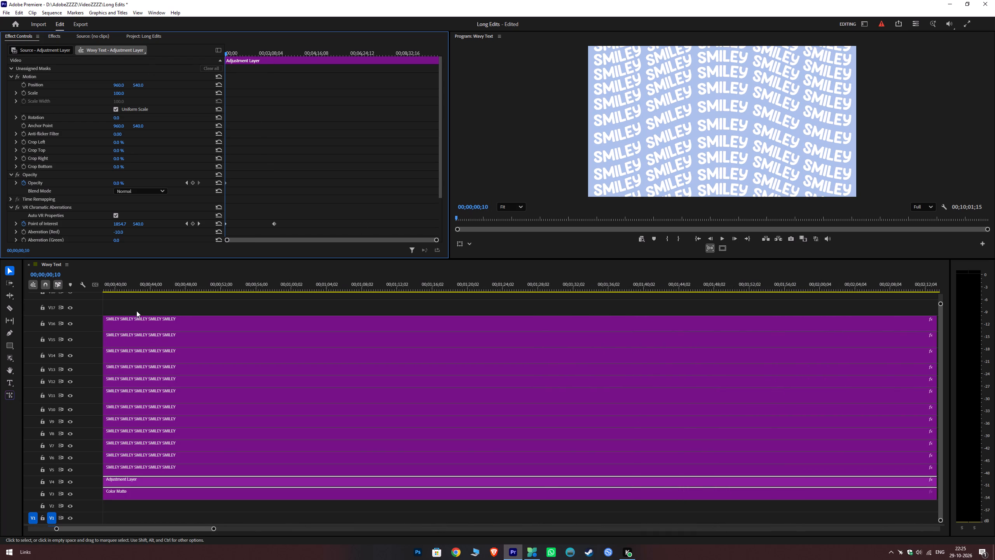
scroll(136, 311, "up", 20)
scroll(136, 311, "up", 18)
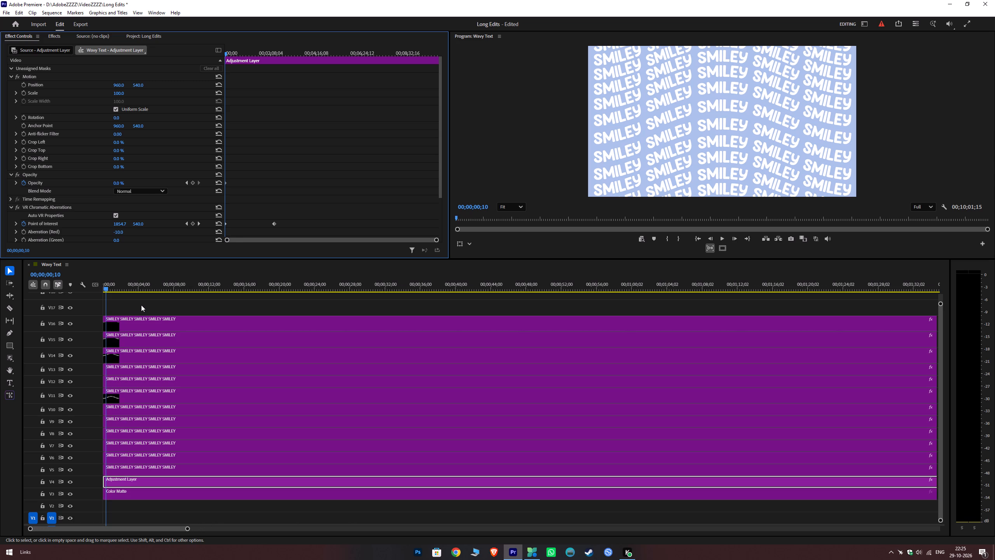
scroll(141, 305, "up", 4)
scroll(124, 299, "up", 14, "alt")
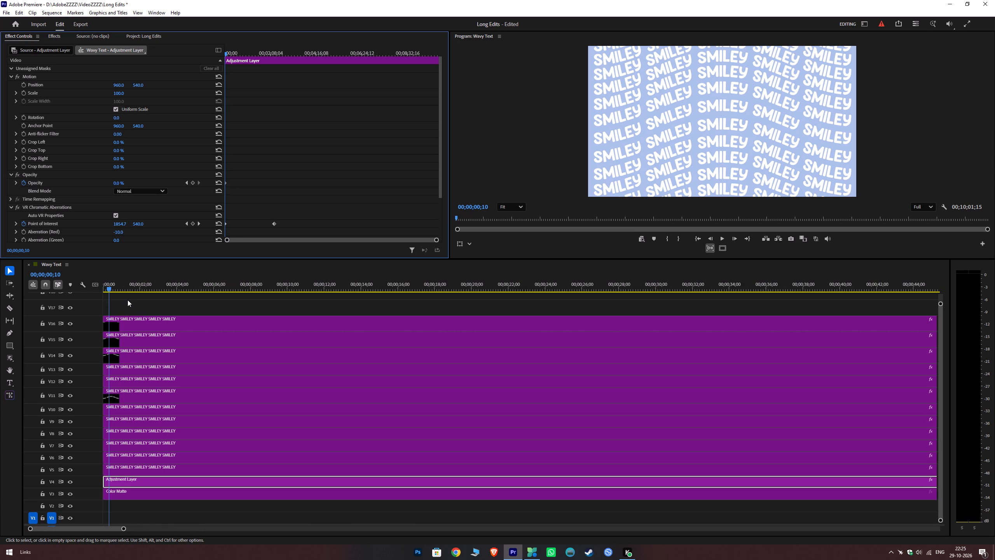
scroll(127, 300, "up", 20, "alt")
scroll(127, 300, "up", 8, "alt")
left_click_drag(122, 286, 65, 288)
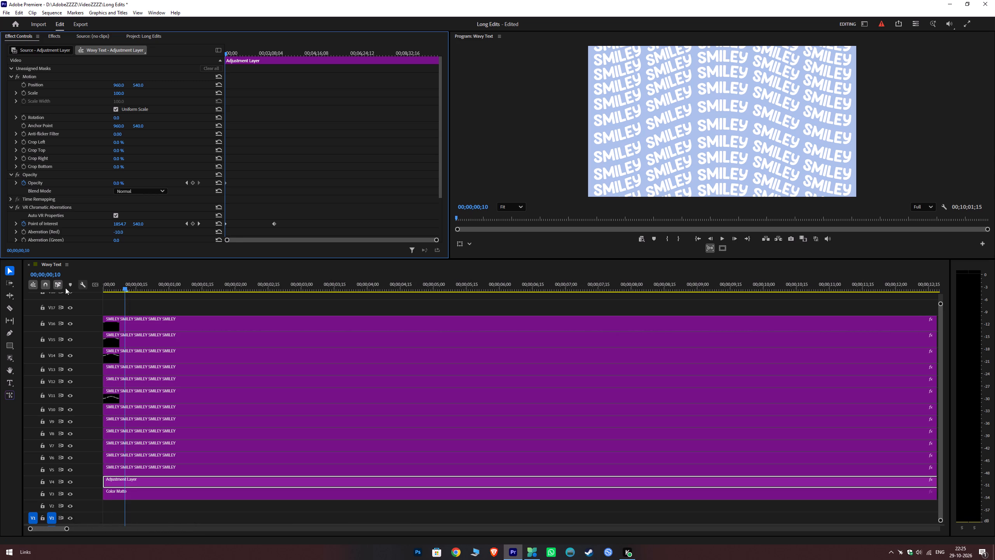
left_click_drag(65, 288, 64, 289)
left_click_drag(122, 287, 66, 298)
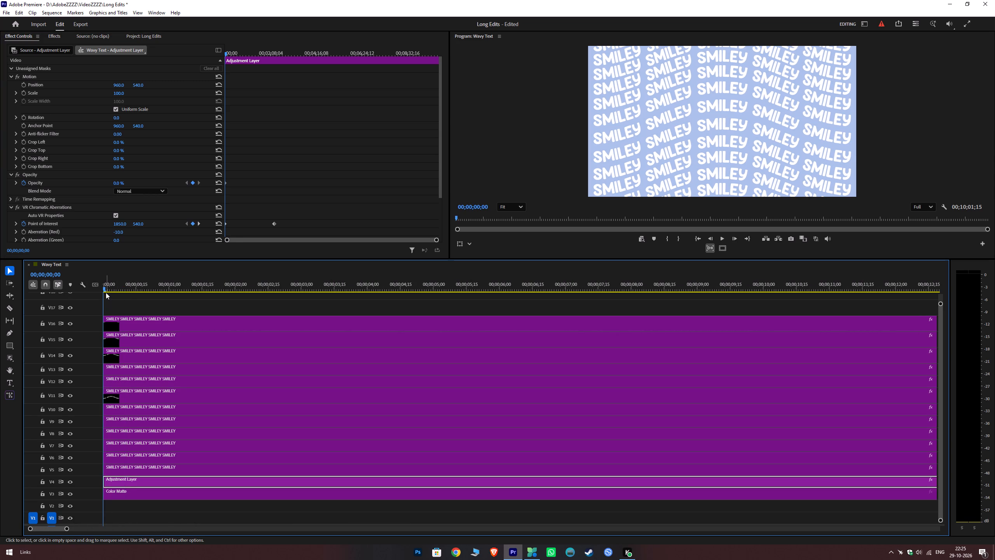
key("Right")
key("Right")
key("Right")
key("Right")
key("Right")
key("Right")
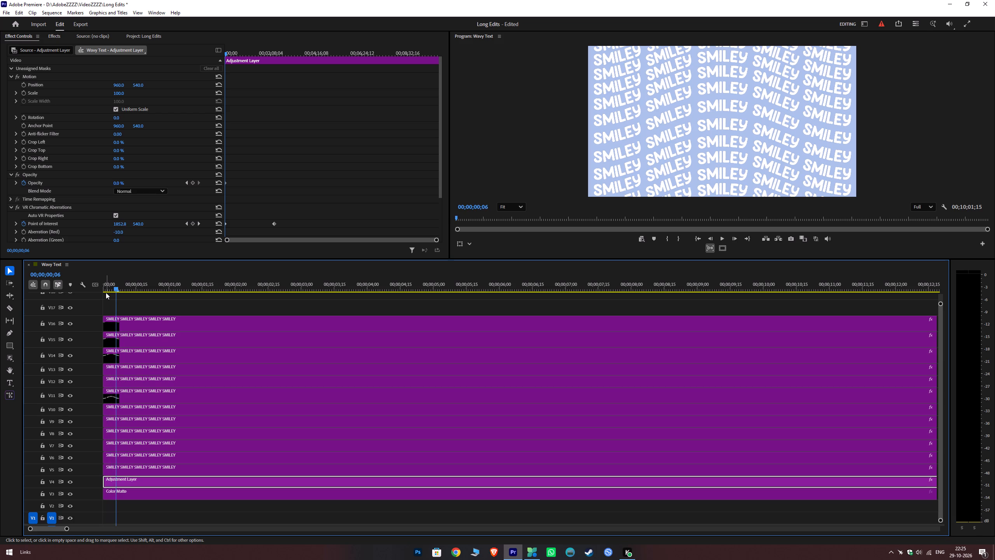
key("Right")
key("Right")
key("Right")
key("Right")
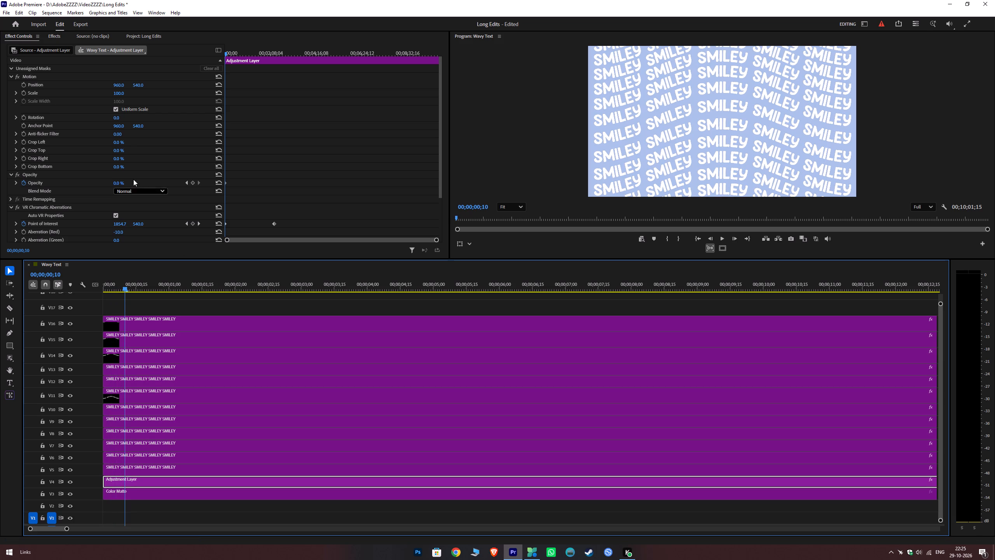
left_click(126, 182)
type("199")
key("Return")
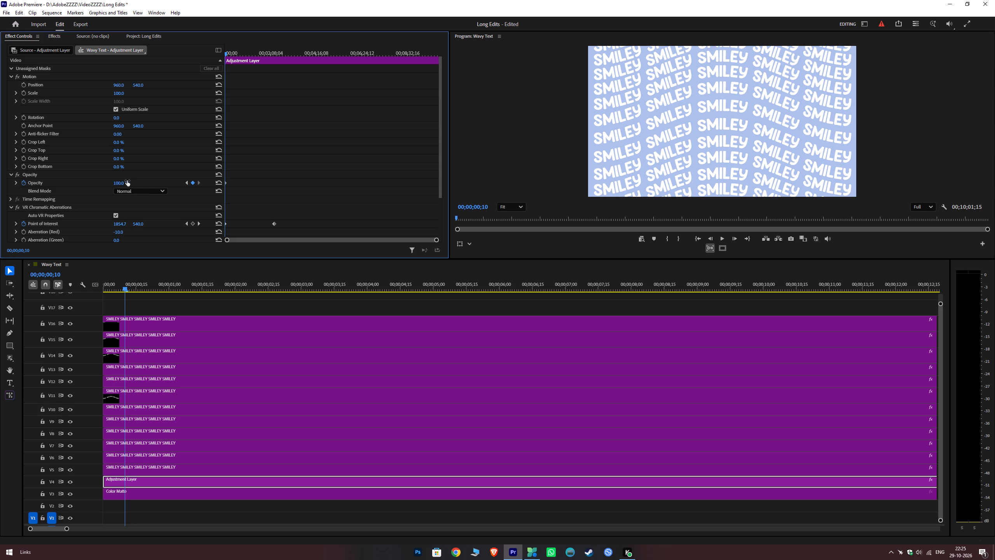
Return to the start, check the Adjustment Layer's Opacity keyframes and preview about the first second.
left_click_drag(227, 53, 213, 54)
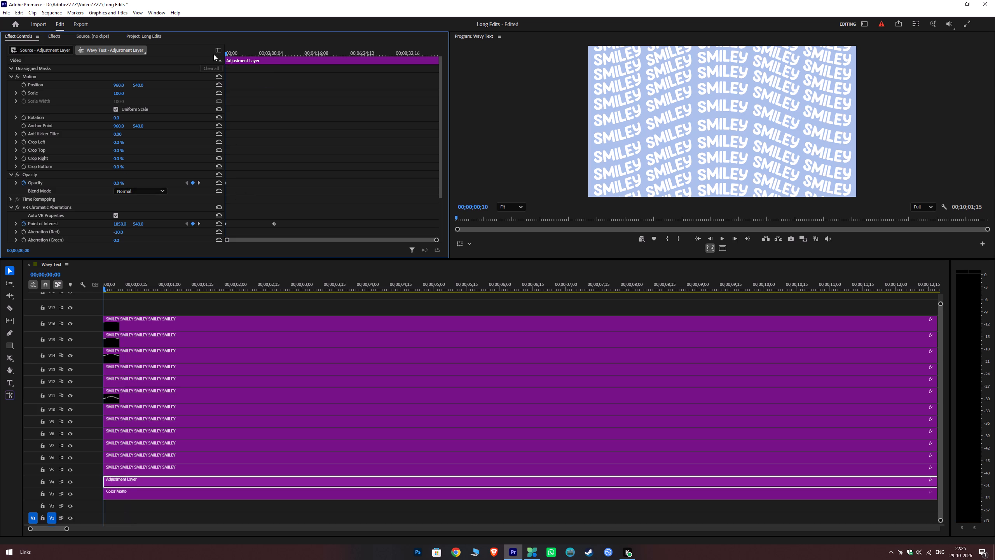
left_click_drag(213, 54, 191, 61)
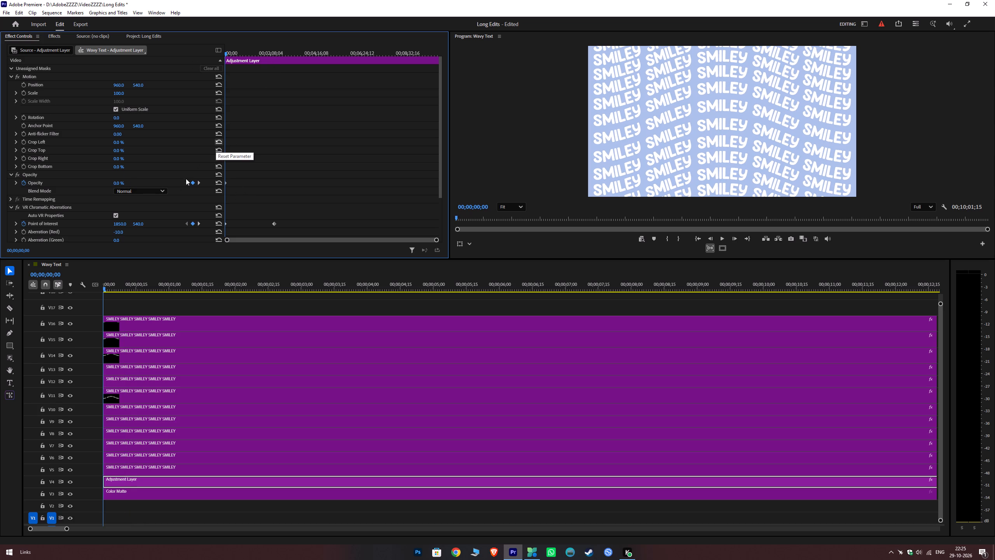
left_click(186, 182)
left_click(197, 183)
left_click(185, 184)
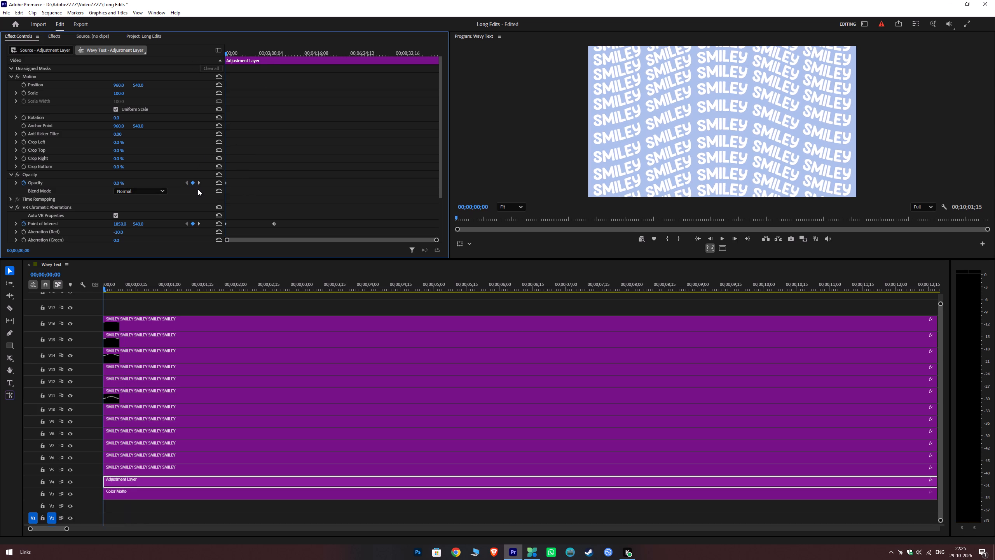
key("space")
key("space")
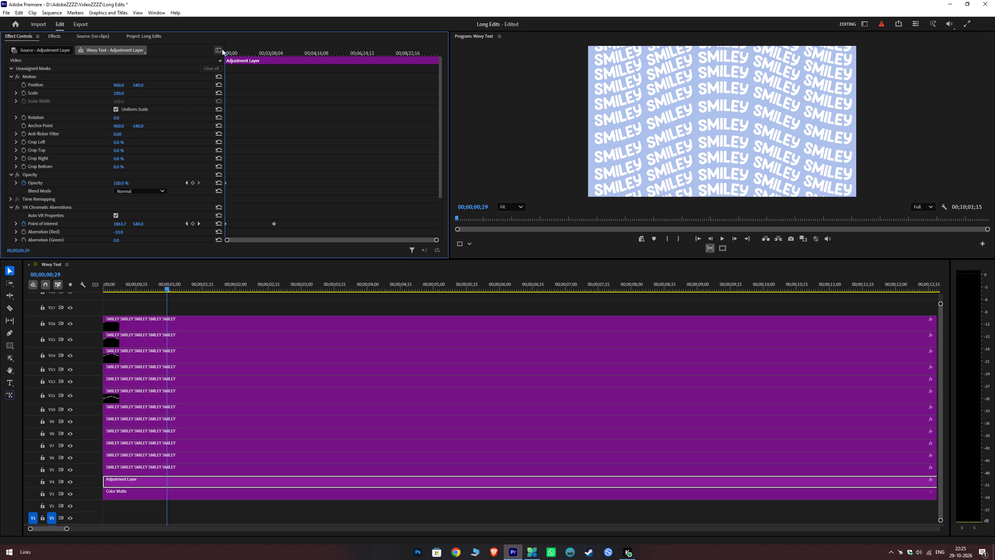
At 00;01;53;15, add an Opacity keyframe on the Adjustment Layer and set it to 0%.
left_click_drag(226, 52, 267, 76)
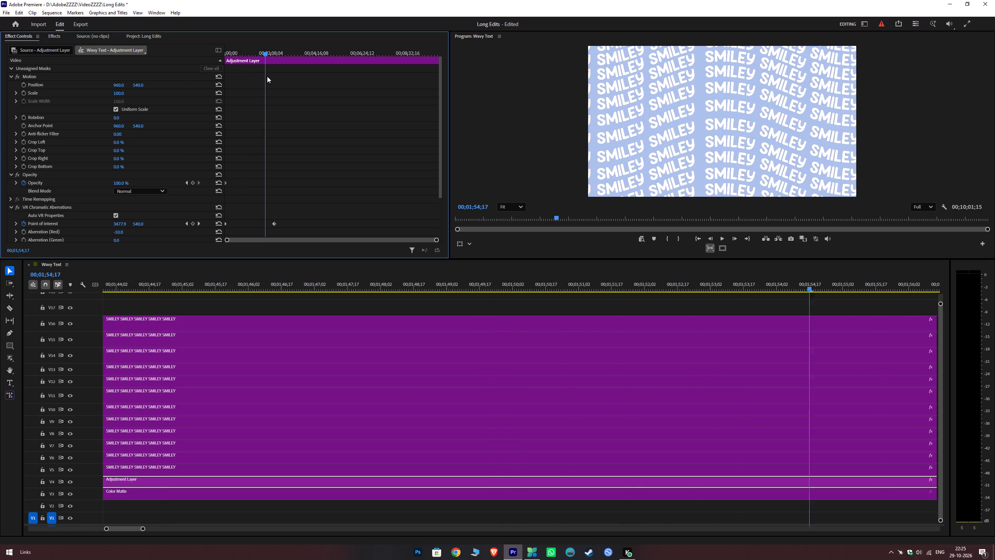
left_click_drag(267, 76, 267, 77)
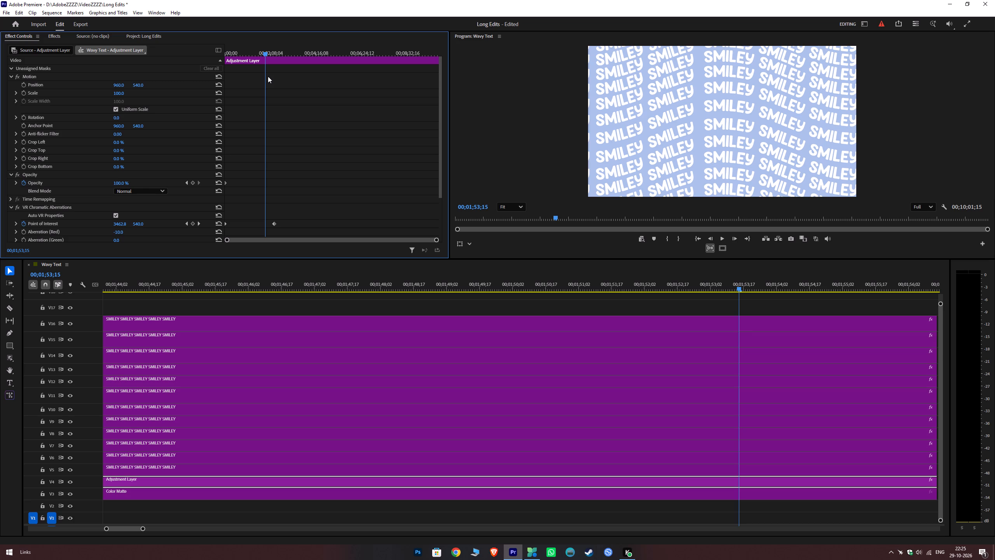
left_click(190, 181)
left_click(121, 183)
key("0")
key("Return")
Return to the start of the sequence and play it to preview the Adjustment Layer's opacity fade.
left_click_drag(114, 289, 68, 288)
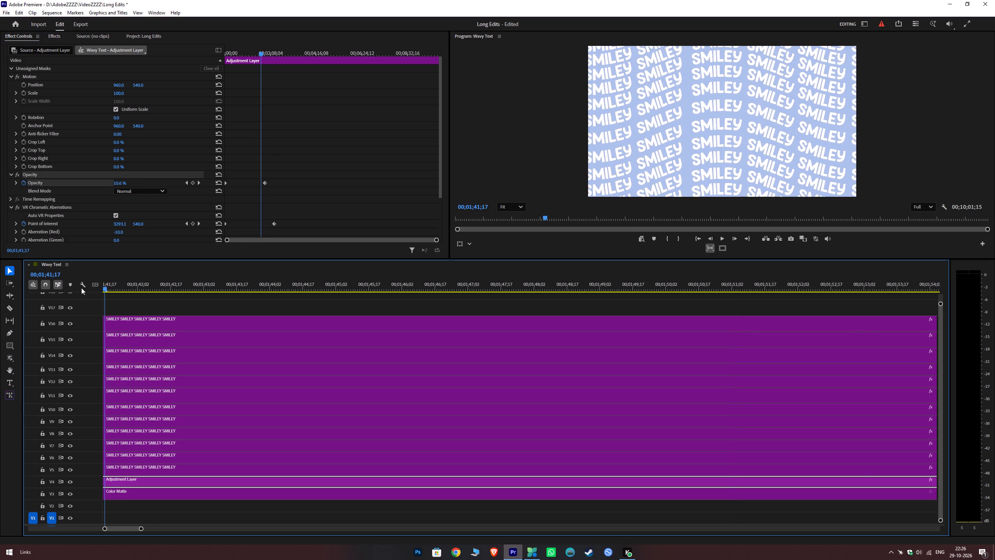
key("space")
key("space")
left_click_drag(464, 214, 343, 235)
key("space")
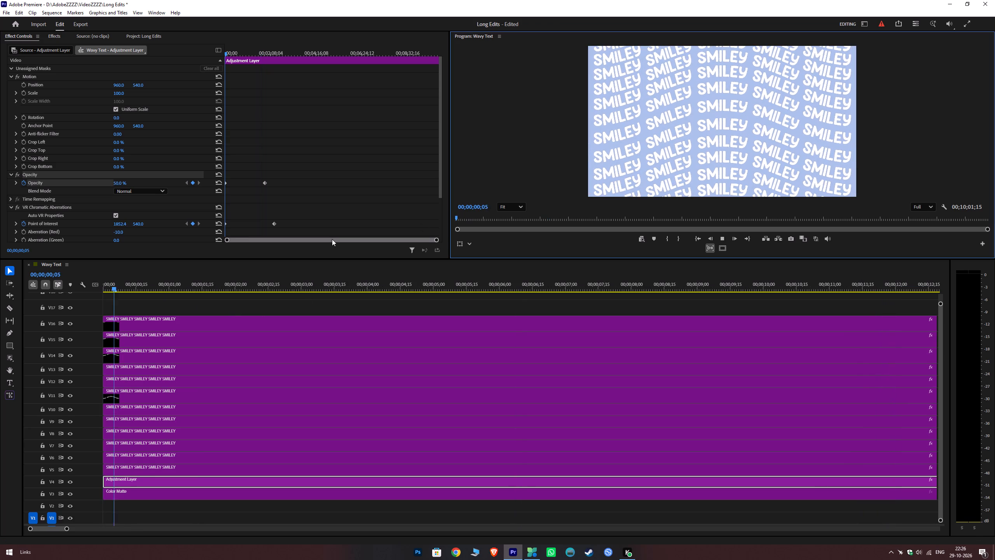
Move the three SMILEY text clips on V14, V15 and V16 up one track, keeping their start at zero.
scroll(215, 323, "down", 20, "alt")
scroll(215, 323, "down", 5, "alt")
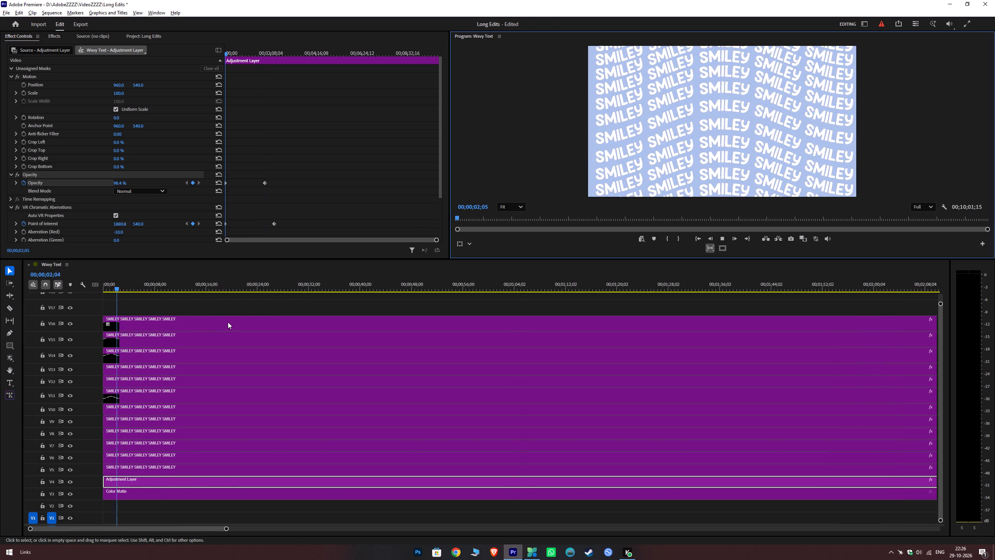
scroll(228, 322, "down", 20, "alt")
scroll(231, 329, "down", 7, "alt")
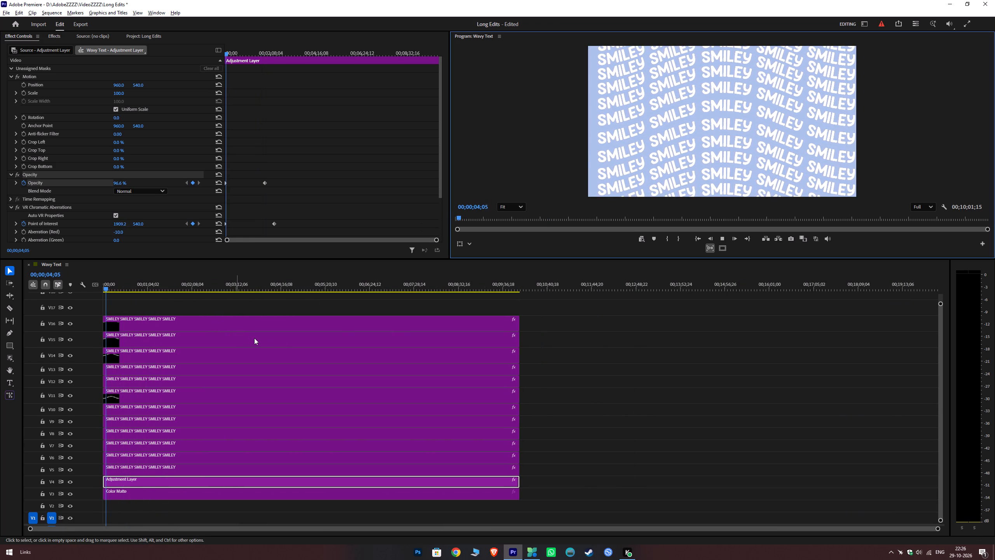
left_click(546, 324)
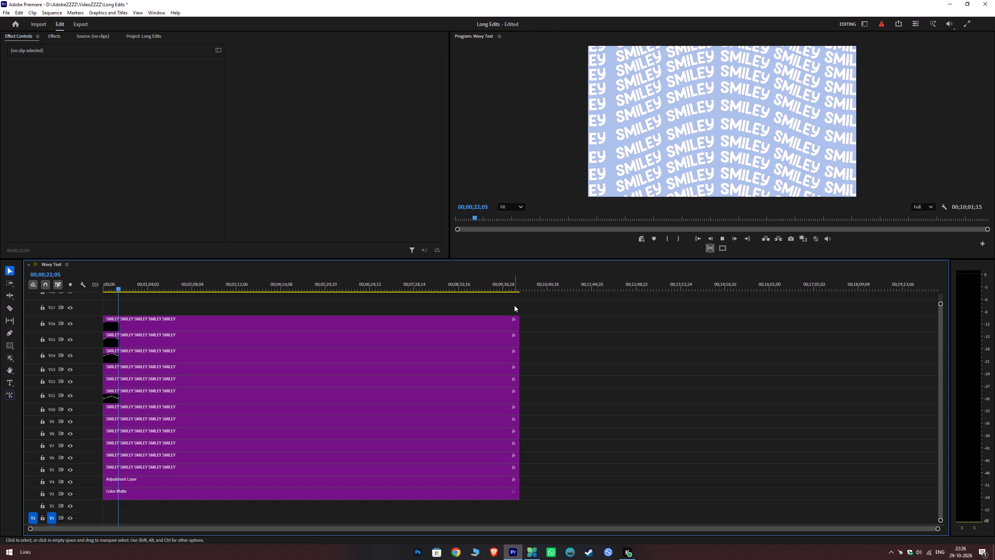
left_click_drag(558, 297, 457, 348)
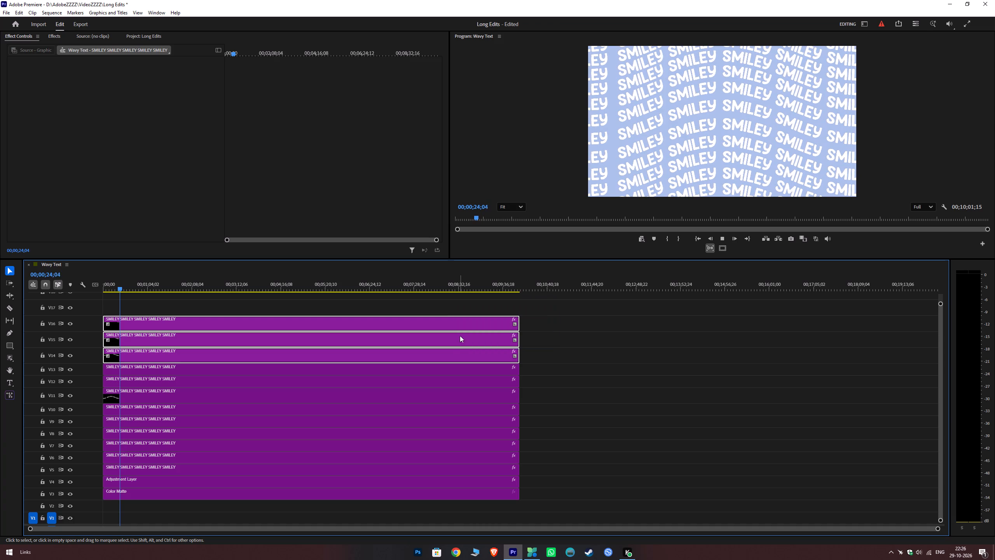
left_click_drag(462, 324, 463, 314)
Duplicate the Adjustment Layer from V4 onto the freed V14 track, aligned with the start of the sequence.
left_click_drag(128, 478, 107, 357, "alt")
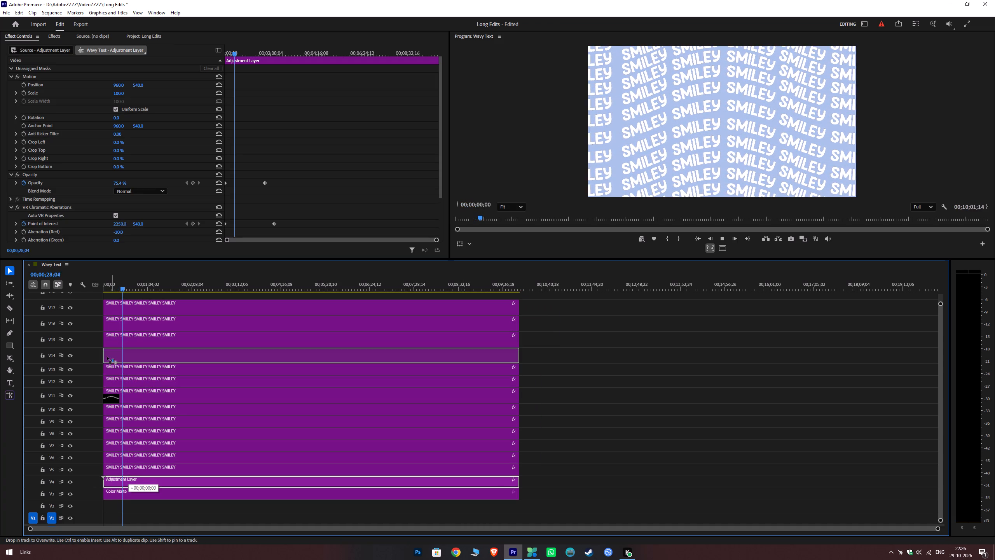
left_click_drag(107, 357, 96, 351, "alt")
Return to the start of the sequence and preview the first seconds with the duplicated Adjustment Layer.
left_click_drag(120, 283, 3, 311)
key("space")
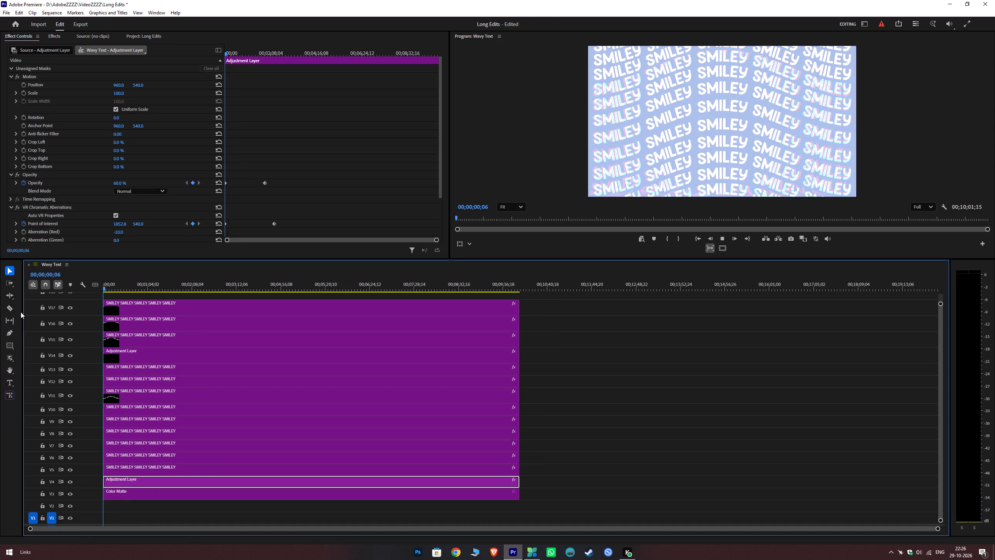
key("space")
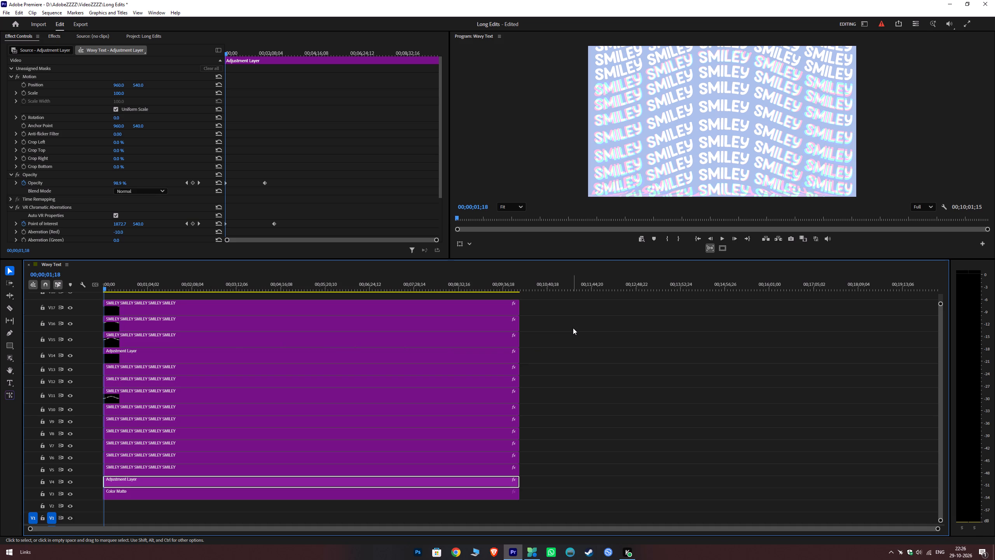
Save the project.
key("ctrl+s")
key("ctrl+s")
key("ctrl+s")
key("ctrl+s")
key("ctrl+s")
key("ctrl+s")
key("ctrl+s")
key("ctrl+s")
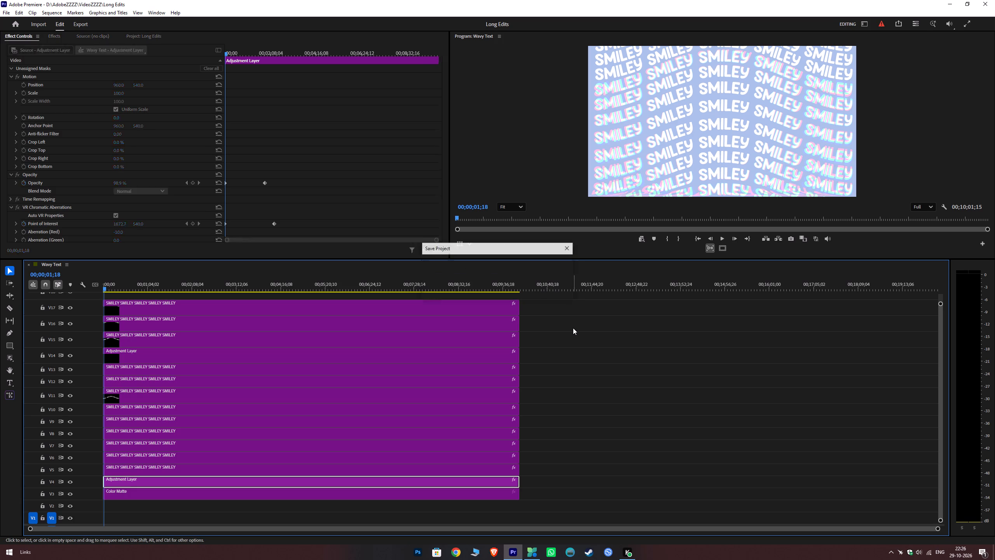
Resume playback to watch the chromatic aberration across the SMILEY lines.
key("space")
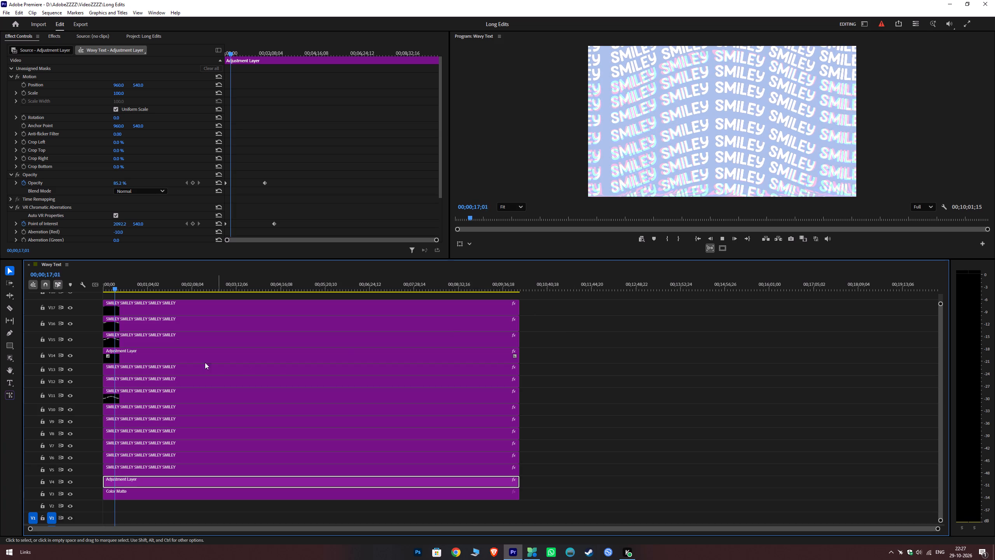
Nest the Adjustment Layer on V14 together with the SMILEY text clip on V13, keeping the default name.
left_click(168, 352)
left_click(147, 366, "alt")
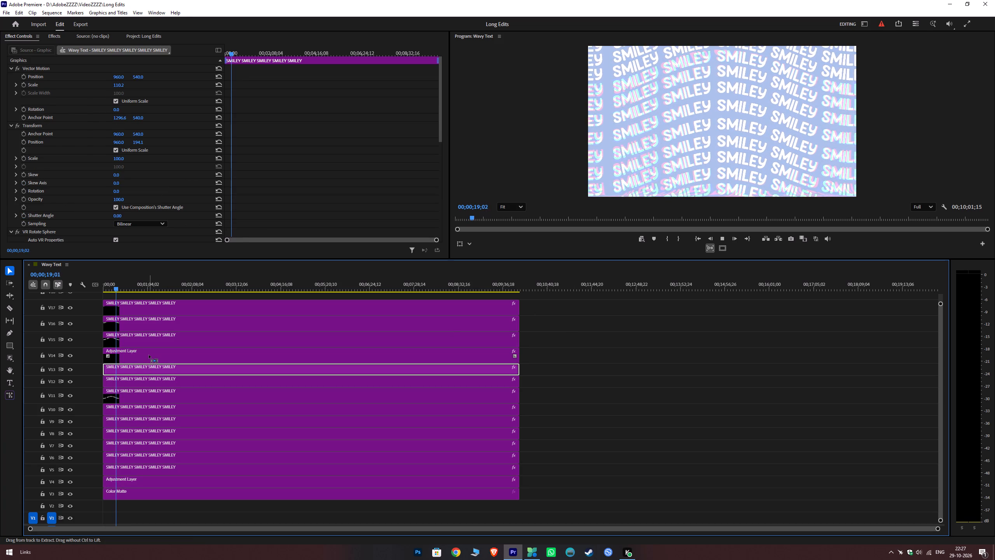
left_click(149, 355, "ctrl")
left_click(133, 366, "shift")
right_click(153, 356)
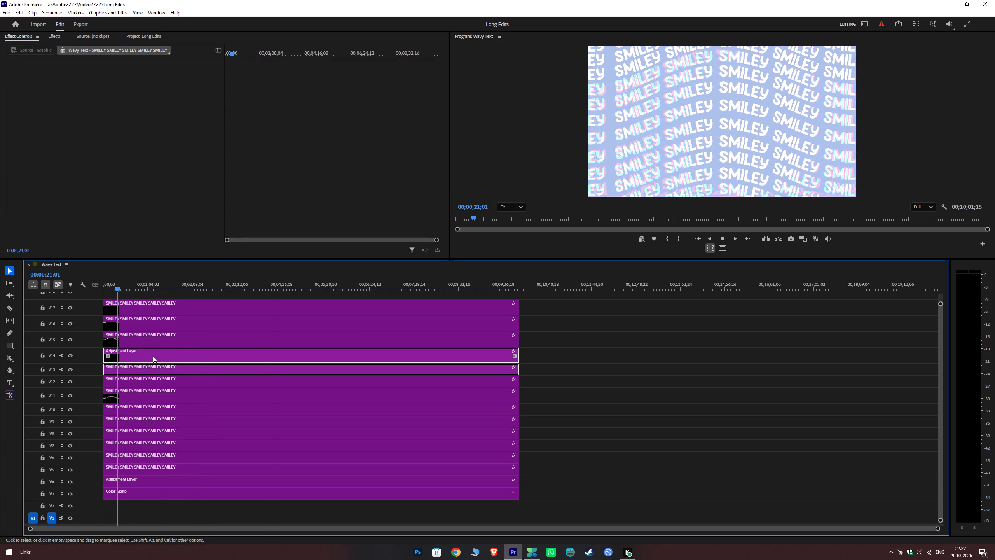
left_click(175, 387)
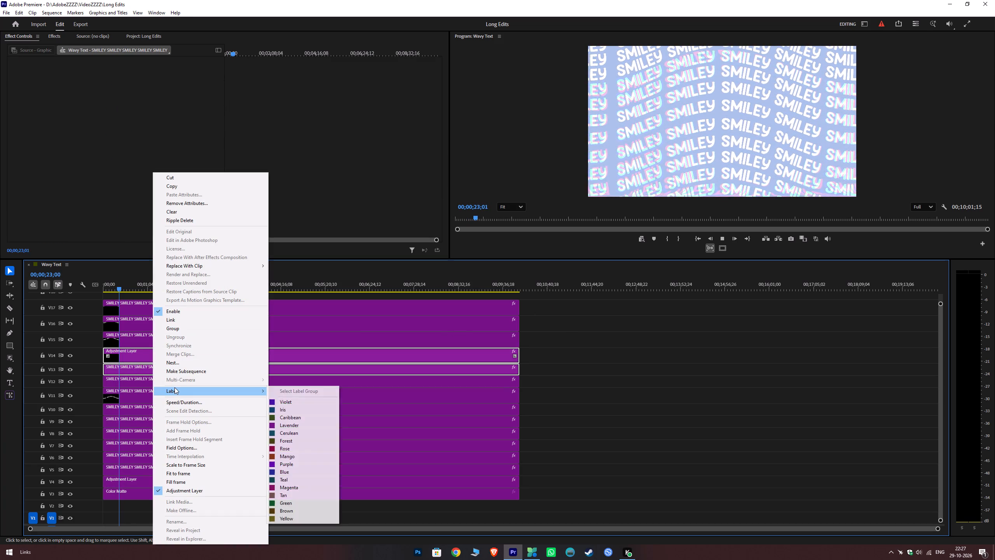
left_click(176, 365)
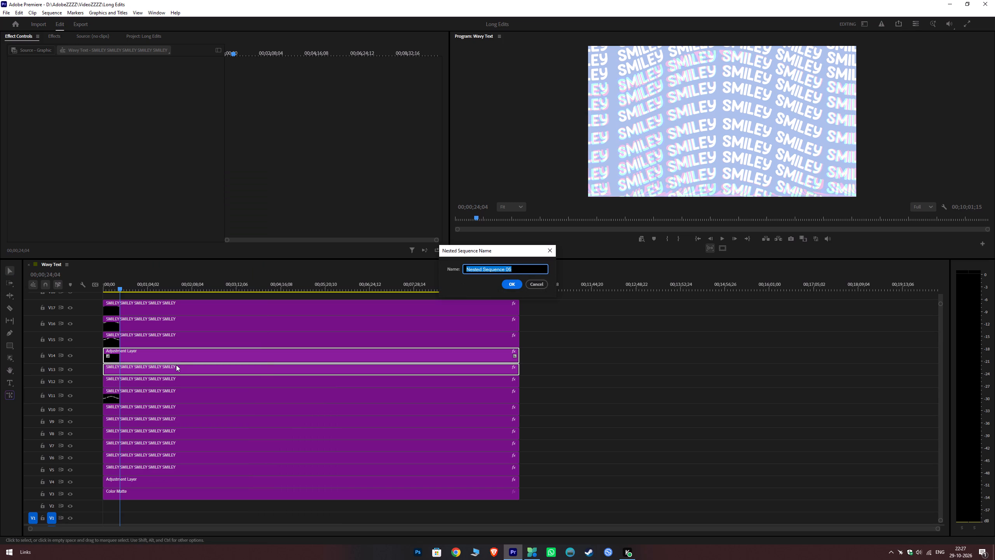
key("Return")
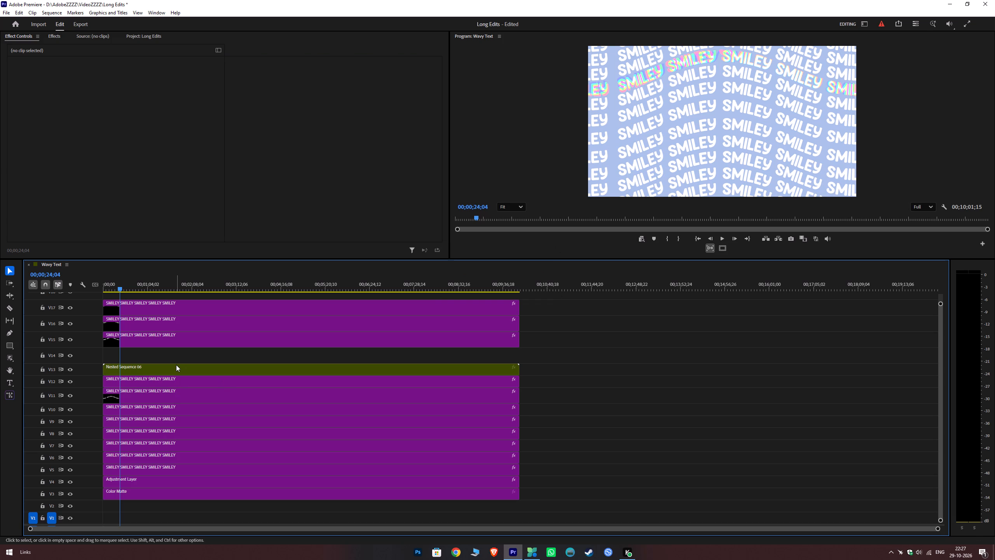
Open the nested sequence and enlarge the timeline's video track area to show its clips on V13 and V14.
left_click(171, 361)
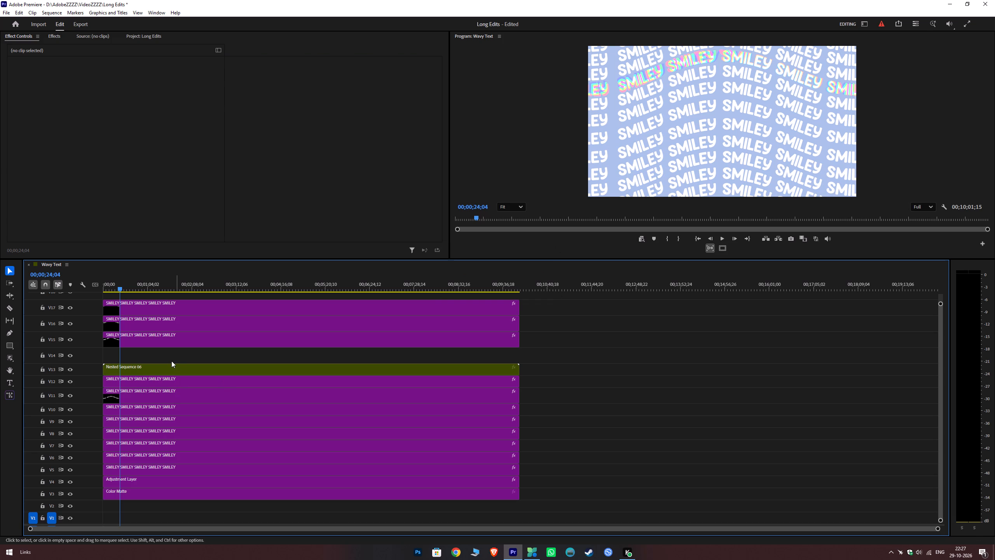
double_click(169, 368)
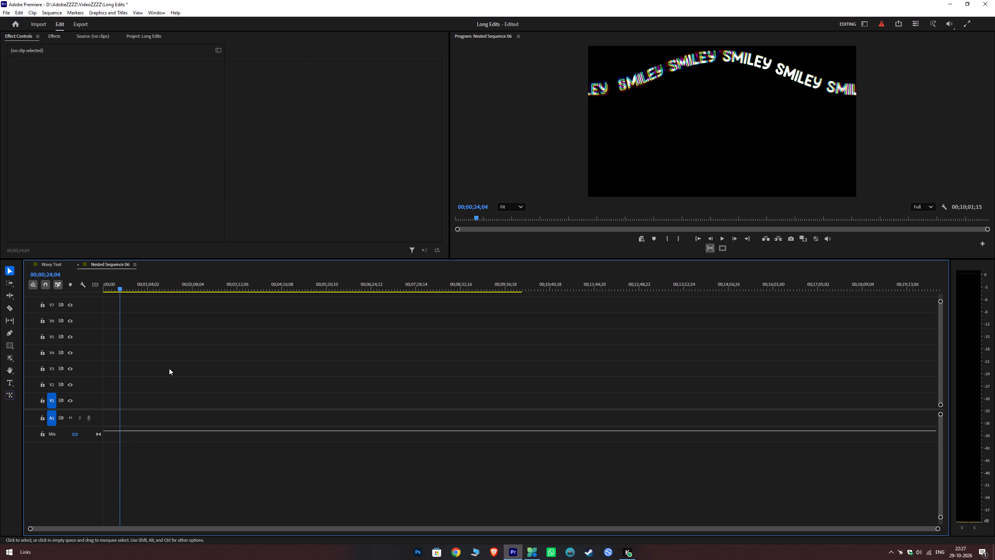
left_click_drag(150, 259, 156, 241)
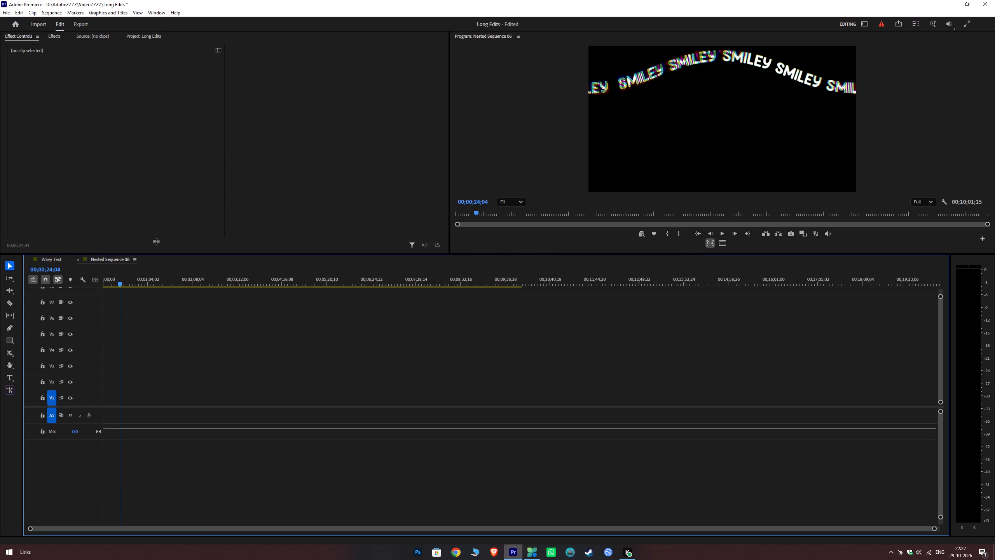
left_click_drag(156, 241, 153, 175)
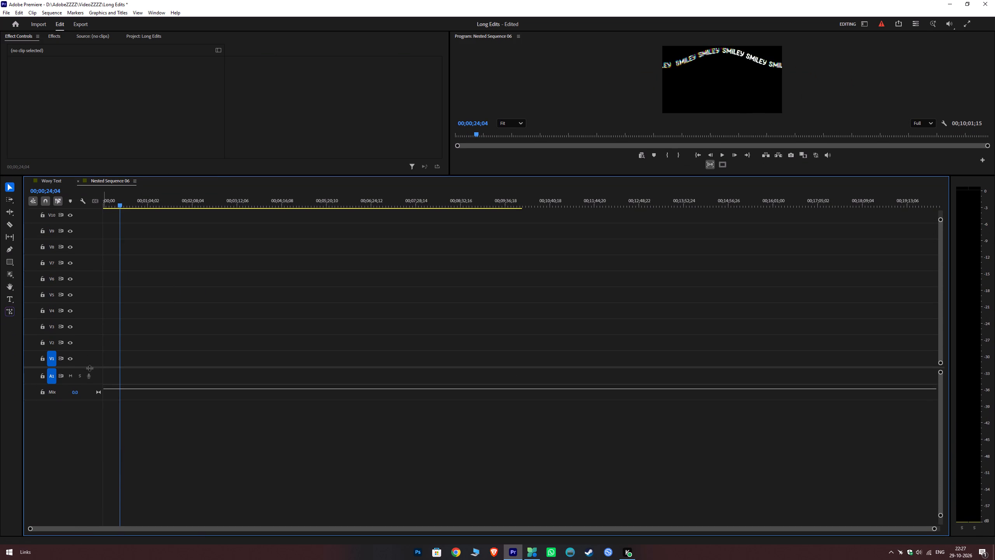
left_click_drag(89, 368, 89, 457)
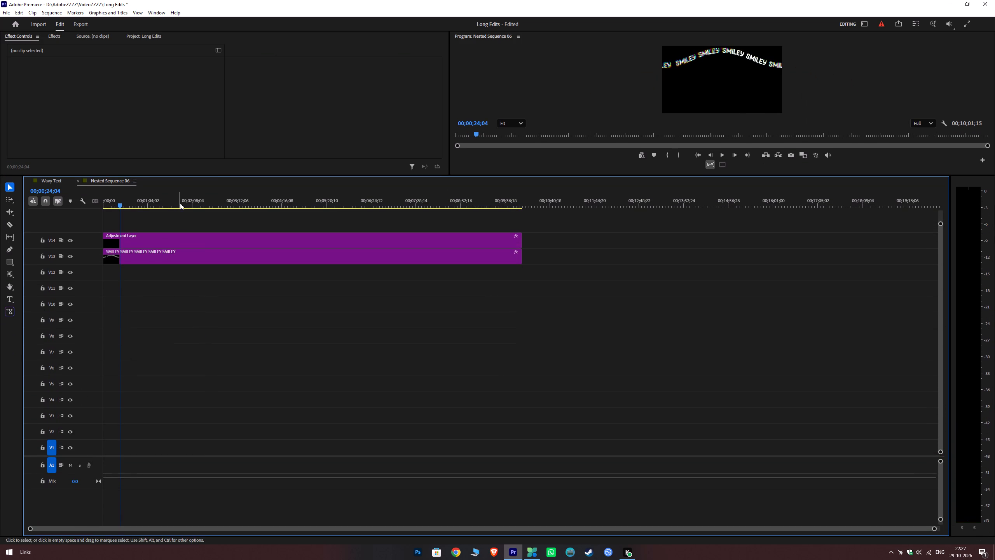
left_click_drag(175, 175, 176, 203)
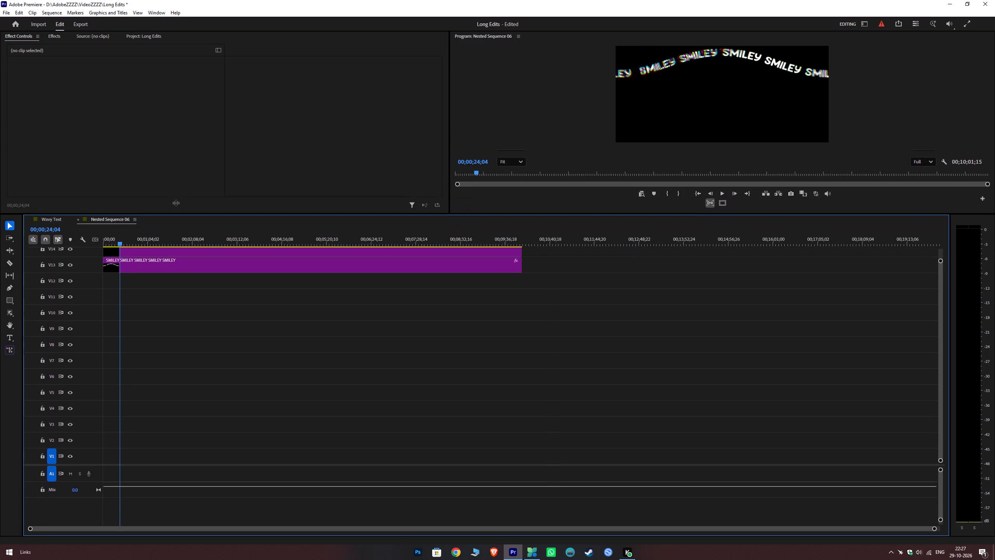
left_click_drag(176, 203, 176, 194)
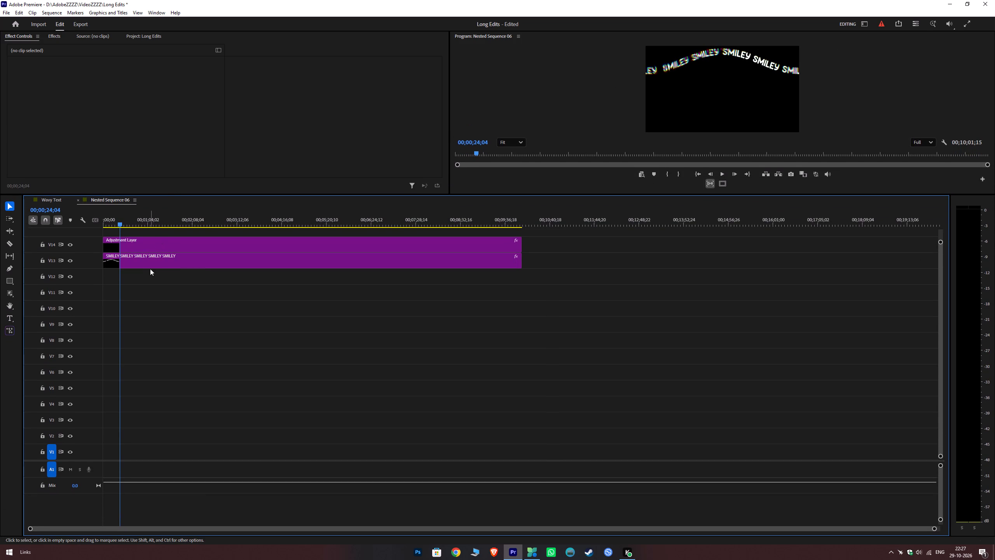
Save the project with the new nested sequence.
key("ctrl+s")
key("ctrl+s")
key("ctrl+s")
key("ctrl+s")
key("ctrl+s")
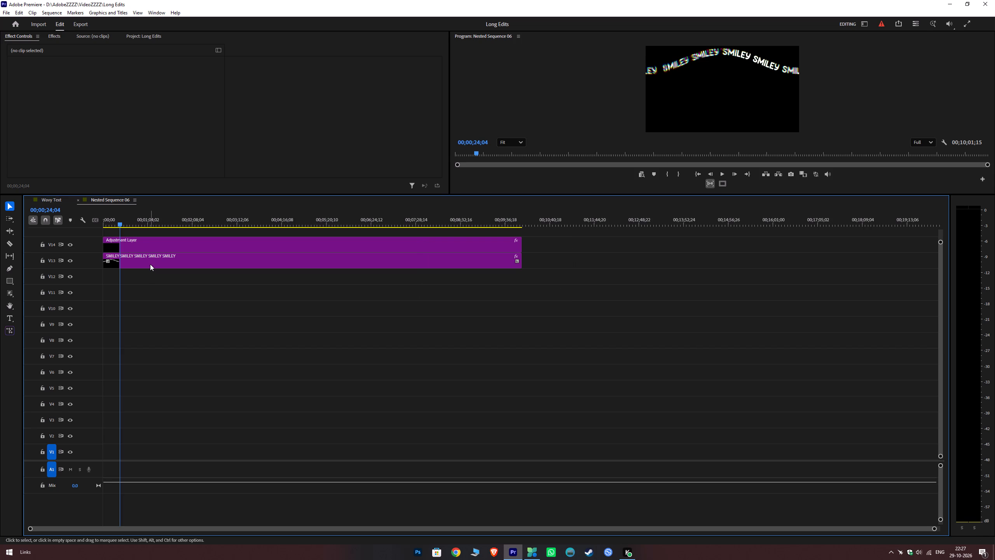
In the nested sequence, shift the Adjustment Layer along V14 so it starts at about 00;02;06;00.
left_click_drag(135, 242, 223, 232)
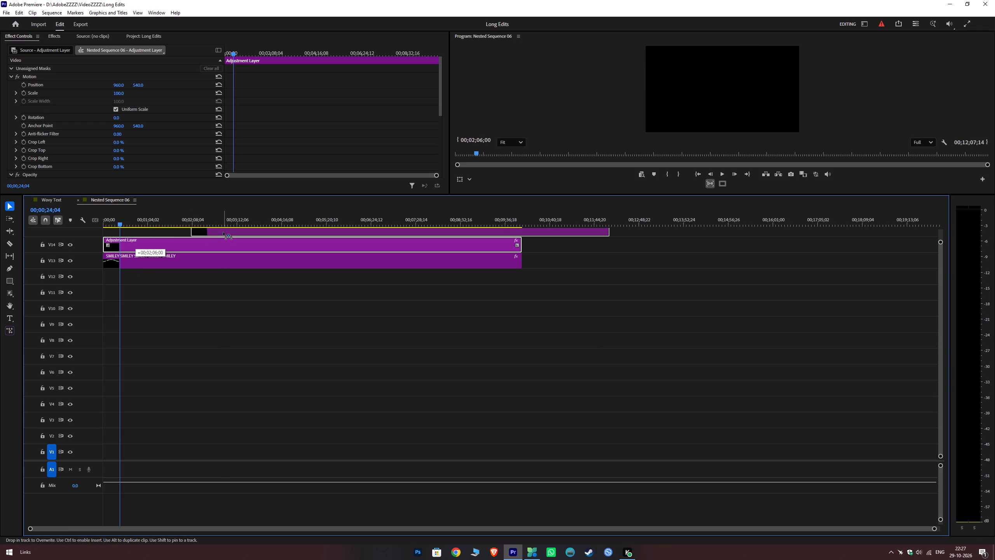
left_click_drag(223, 232, 222, 237)
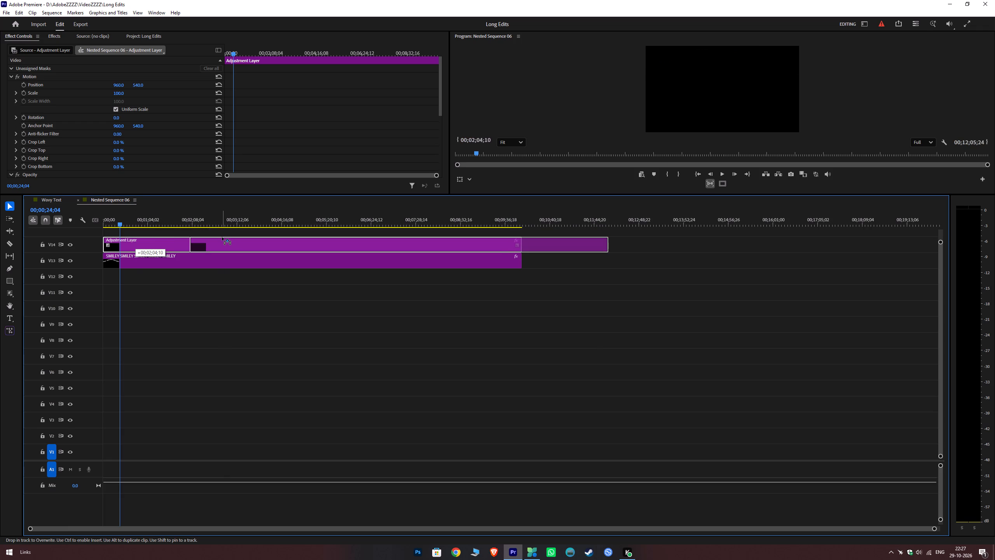
left_click_drag(222, 237, 223, 237)
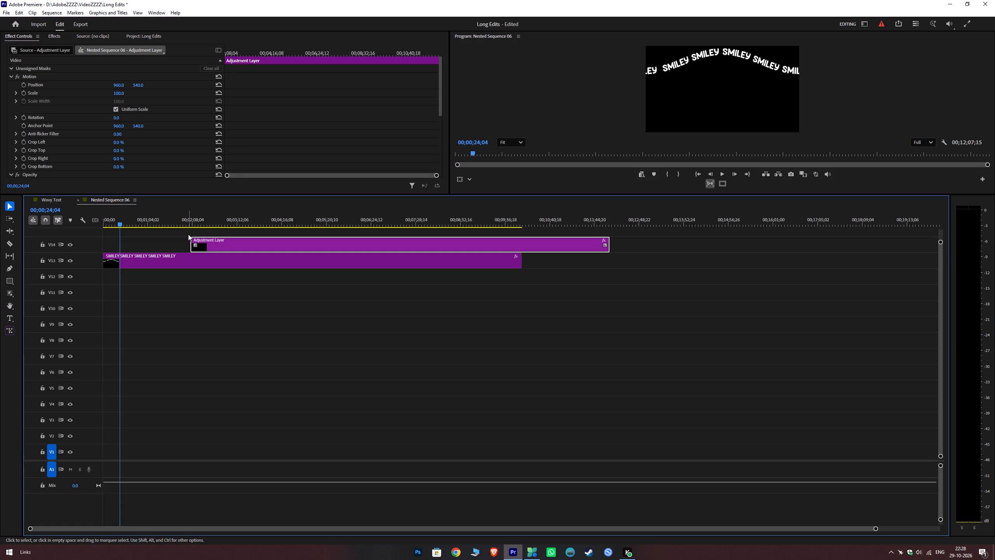
Return to the Wavy Text sequence and save the project.
left_click(57, 205)
left_click(55, 200)
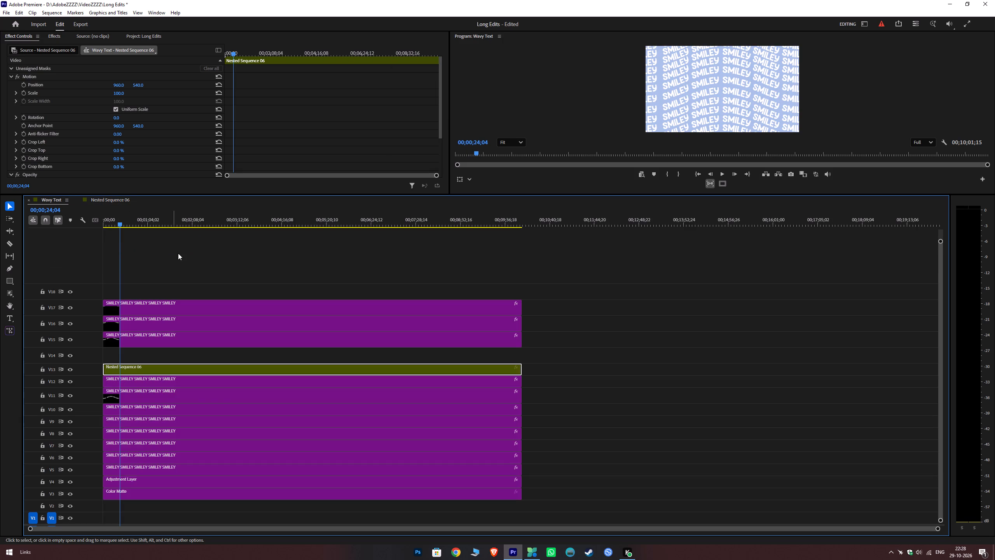
key("ctrl+s")
Play Wavy Text from the start, enlarging the program preview to check the nested line, and save the project.
left_click_drag(116, 222, 42, 245)
key("space")
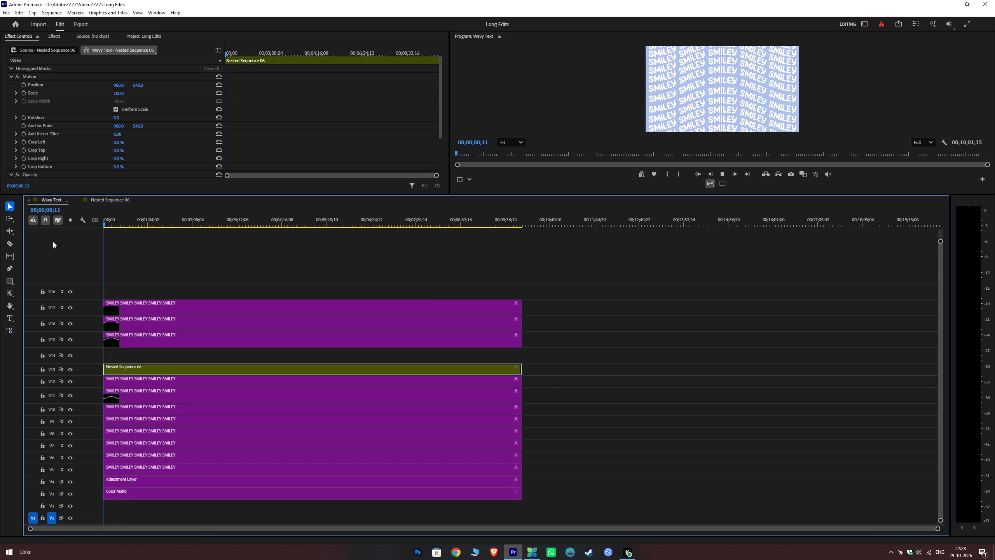
key("space")
left_click_drag(552, 194, 558, 290)
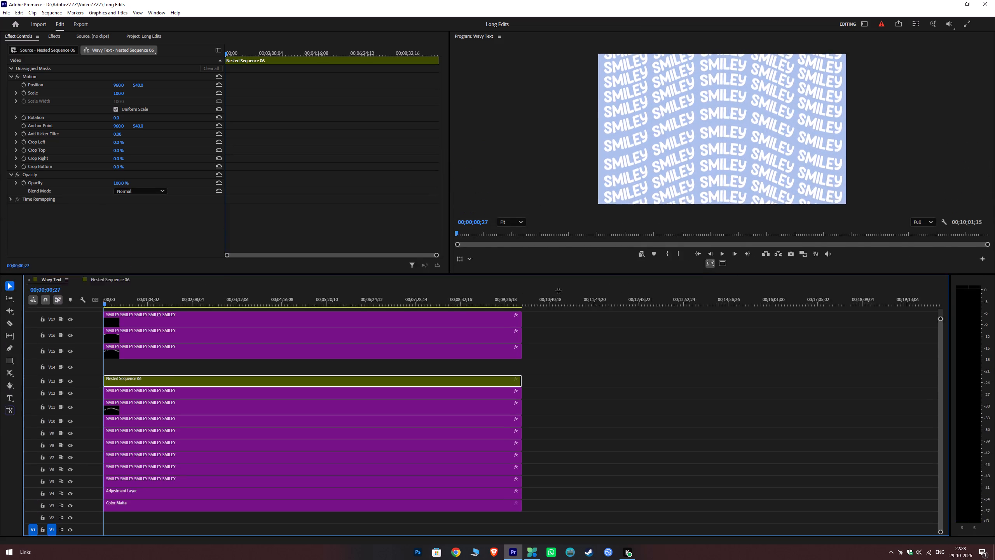
left_click_drag(558, 290, 555, 320)
key("space")
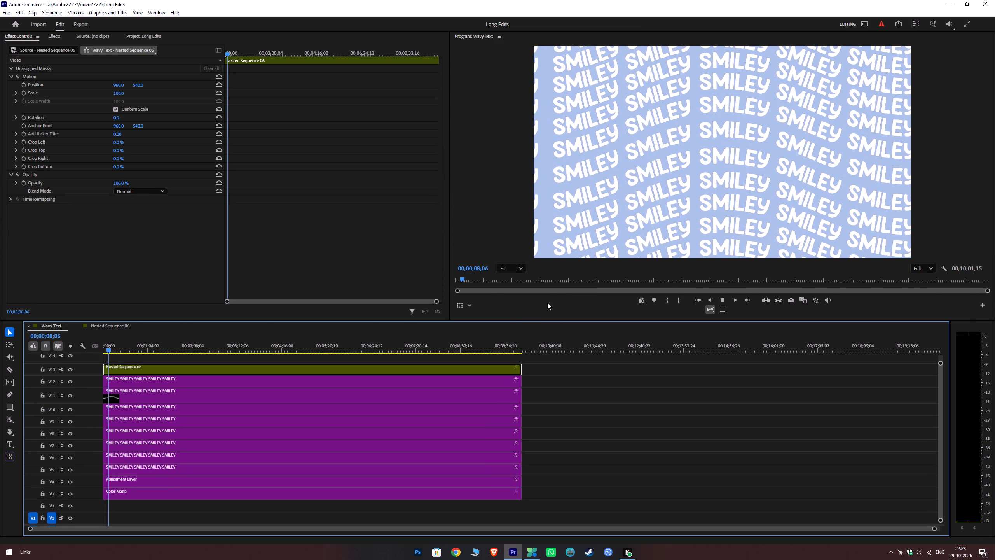
key("ctrl+s")
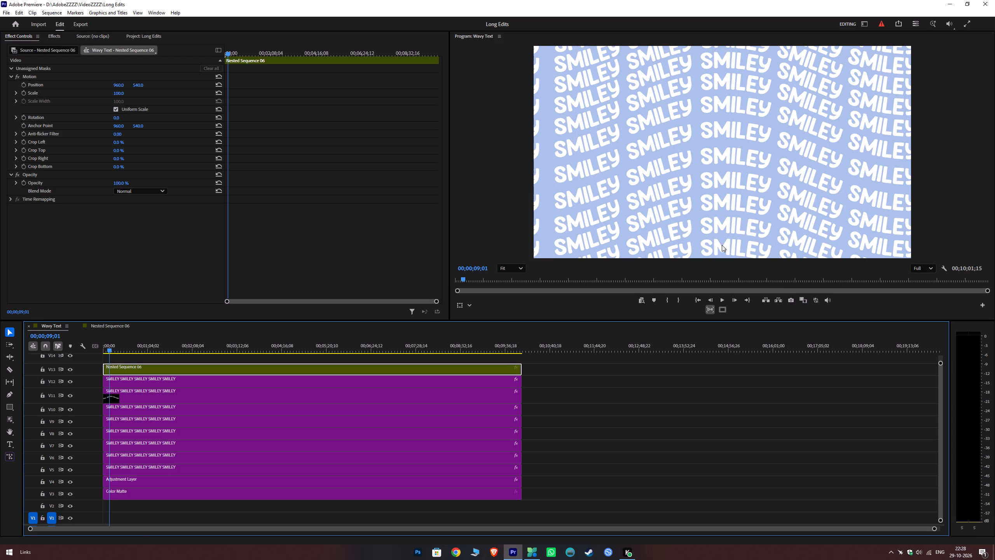
Nest the SMILEY line on V5 together with the Adjustment Layer on V4, keeping the default sequence name.
left_click(541, 430)
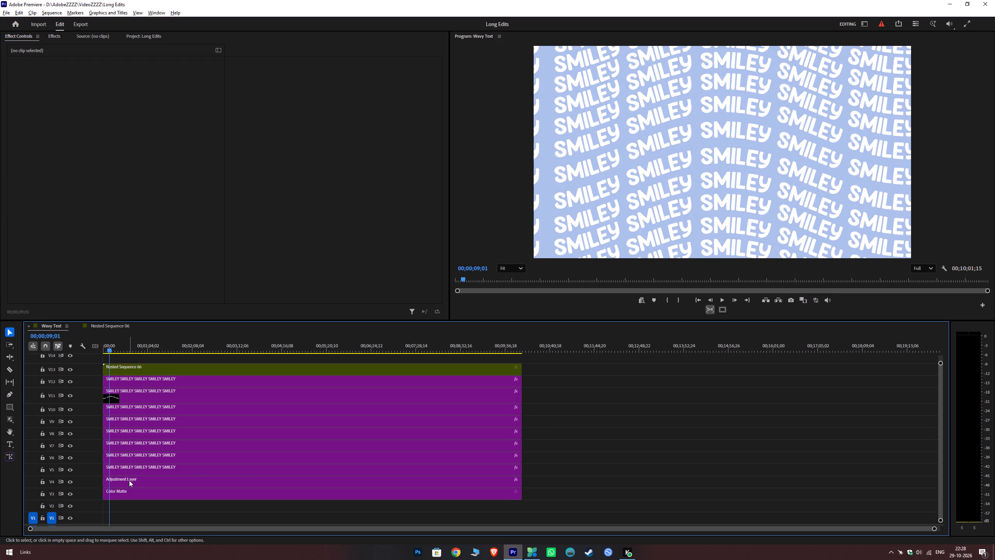
left_click(129, 480, "alt")
left_click(128, 471, "alt")
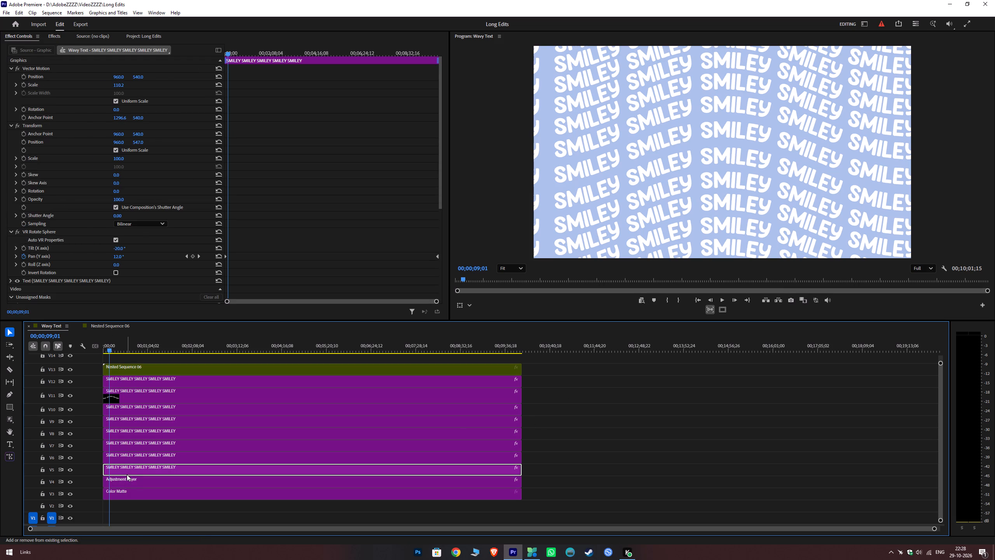
left_click(126, 480, "shift")
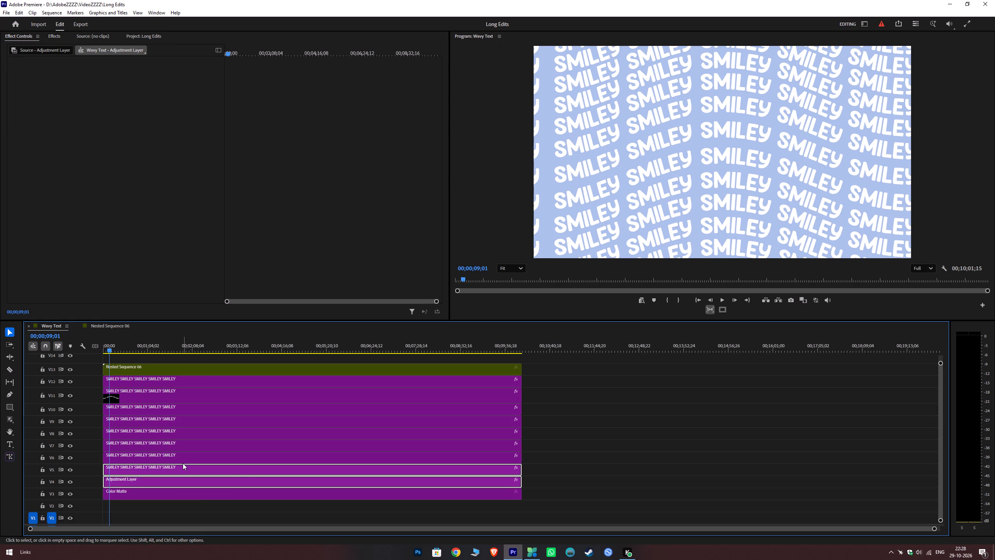
right_click(165, 471)
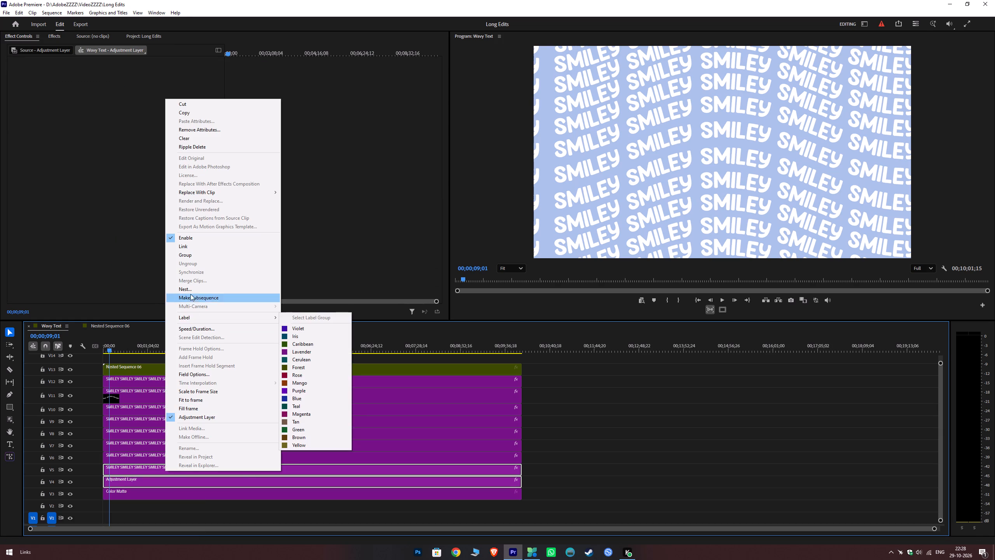
left_click(192, 290)
key("Return")
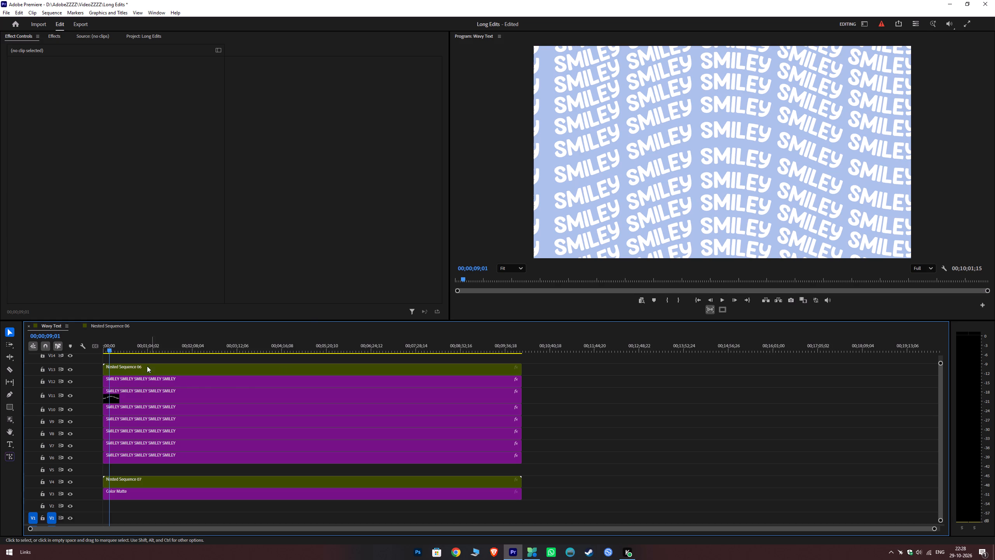
Enlarge the timeline area and shift the clips on V6 through V13, including Nested Sequence 06, up one track.
left_click_drag(155, 320, 152, 247)
left_click_drag(569, 368, 484, 465)
left_click_drag(479, 368, 479, 359)
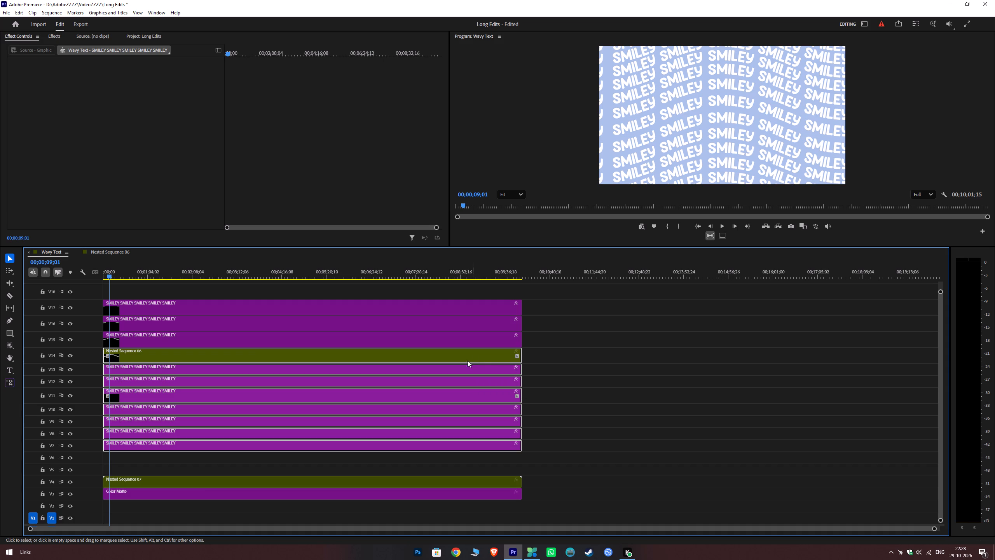
Open Nested Sequence 07, scrub through its SMILEY line and copy the Adjustment Layer on V4.
double_click(174, 484)
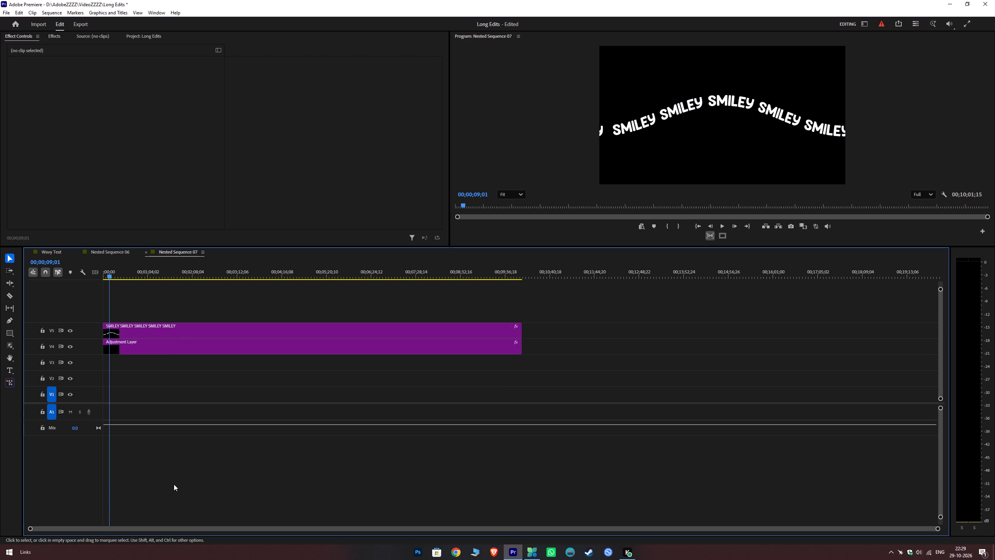
key("ctrl+c")
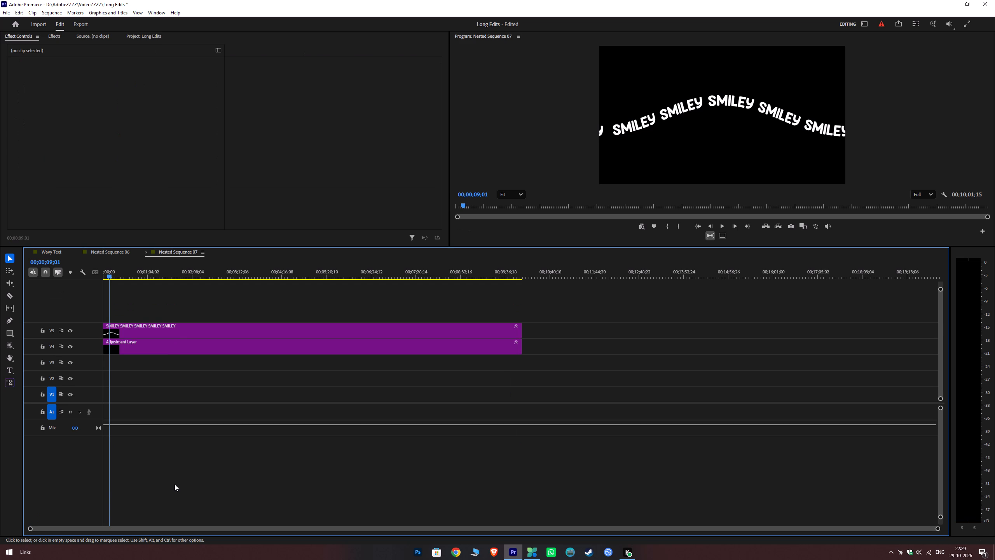
left_click(182, 484)
key("ctrl+c")
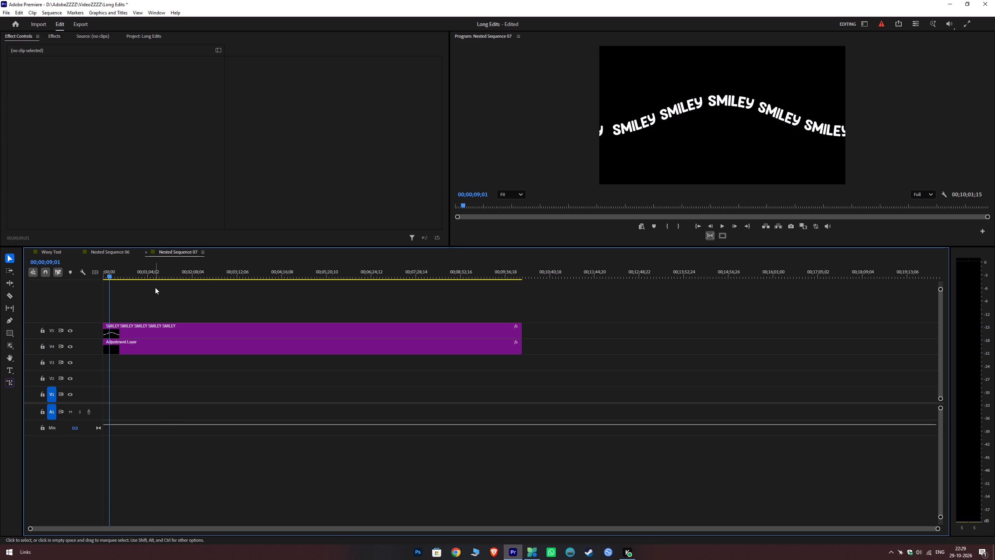
left_click_drag(169, 273, 169, 294)
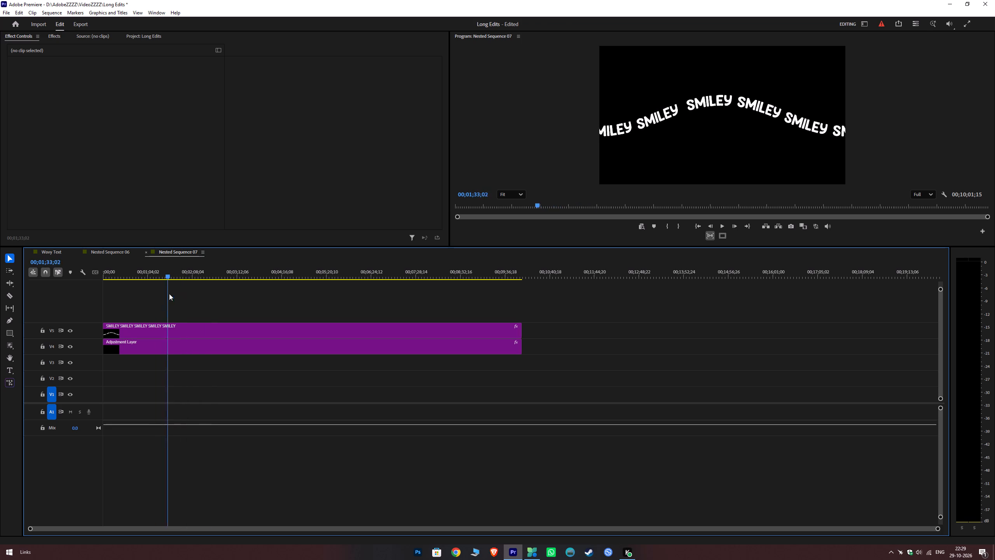
left_click_drag(169, 294, 189, 287)
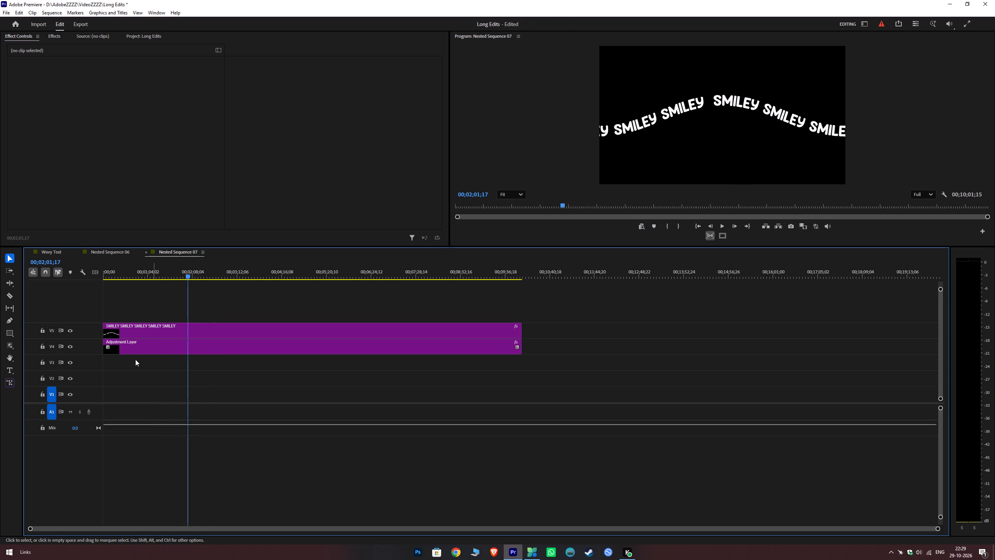
left_click(134, 347)
key("ctrl+c")
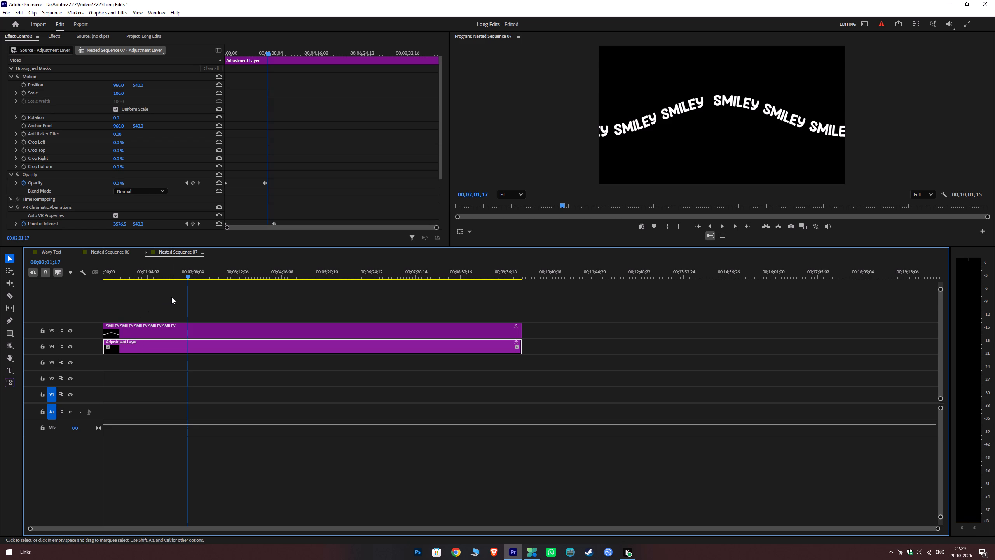
Paste the copied Adjustment Layer into Wavy Text beyond the existing clips, and move it to the start of V6.
left_click(101, 253)
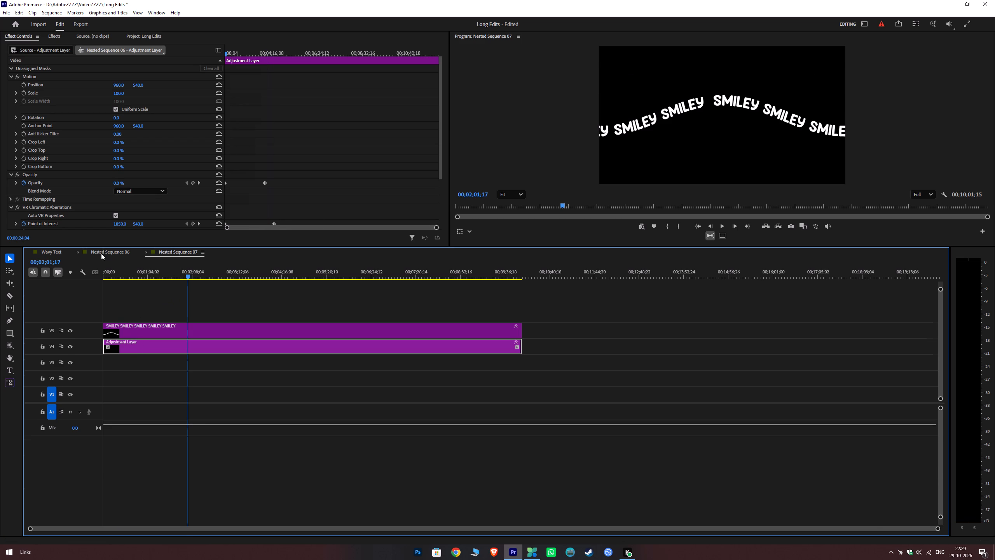
left_click(56, 254)
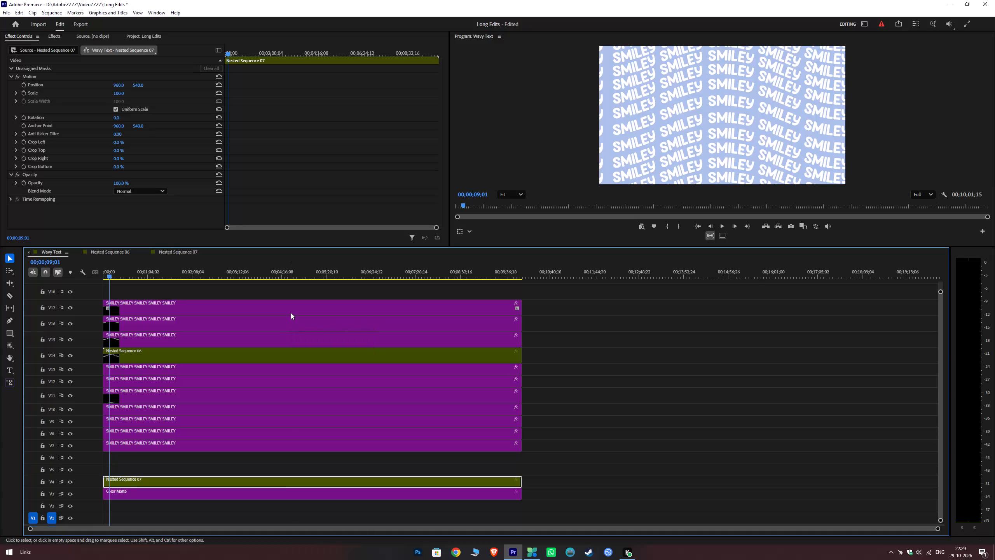
left_click(527, 261)
left_click(560, 265)
left_click(616, 364)
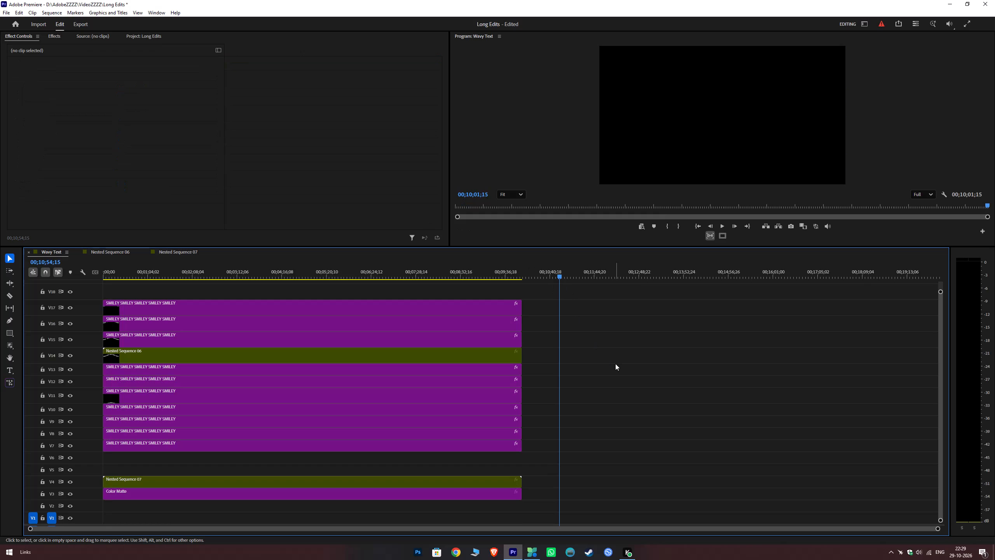
key("ctrl+v")
scroll(396, 401, "up", 12)
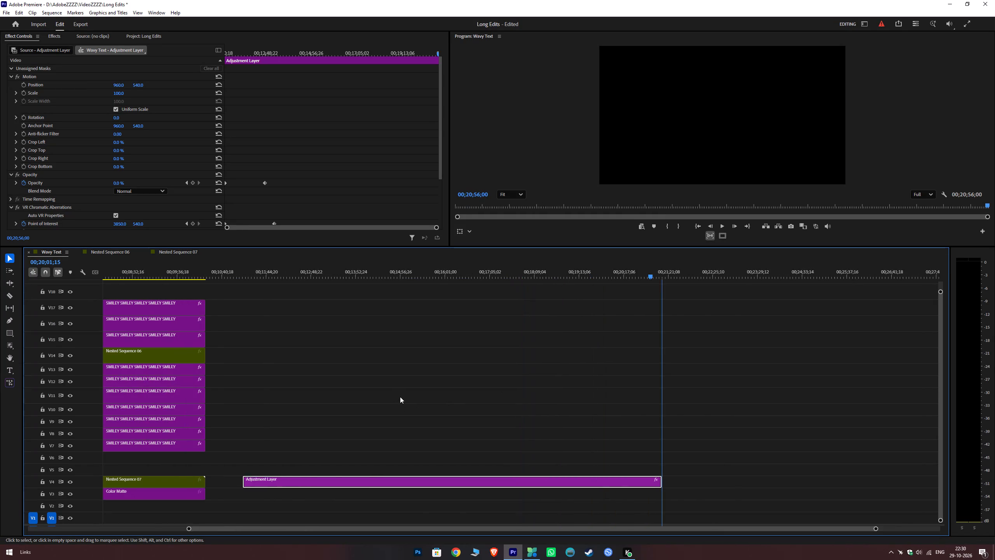
scroll(400, 397, "up", 6)
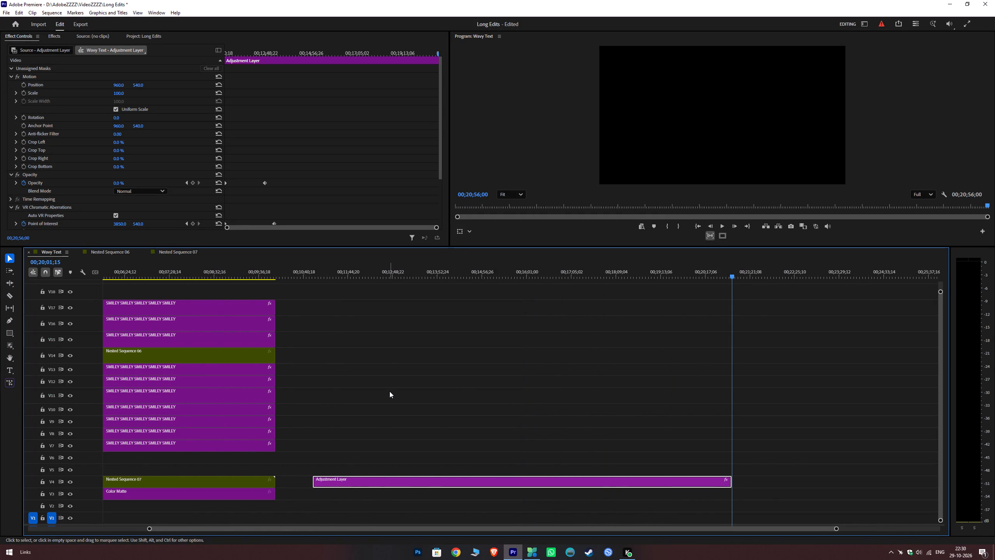
scroll(388, 391, "up", 12)
left_click_drag(490, 481, 478, 476)
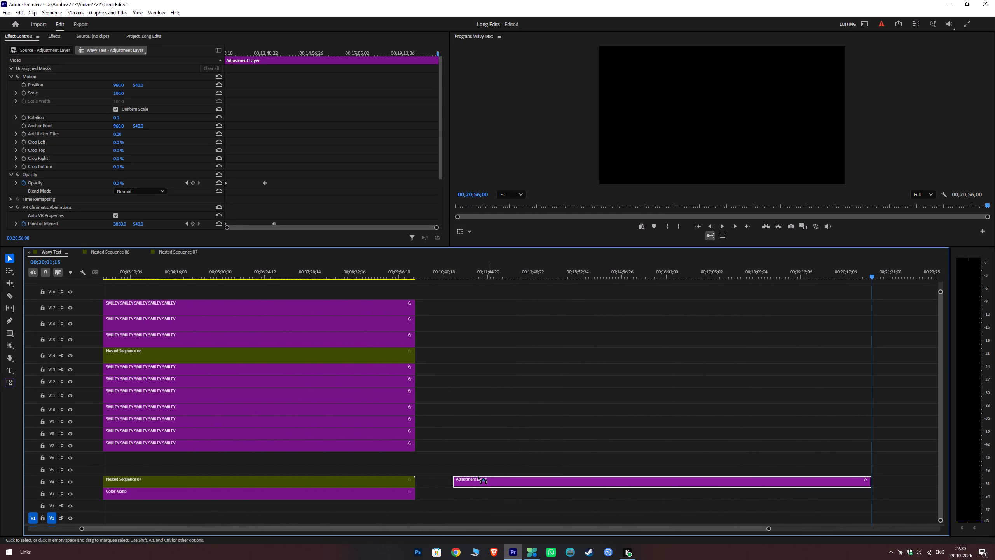
left_click_drag(478, 476, 246, 454)
scroll(313, 441, "up", 19)
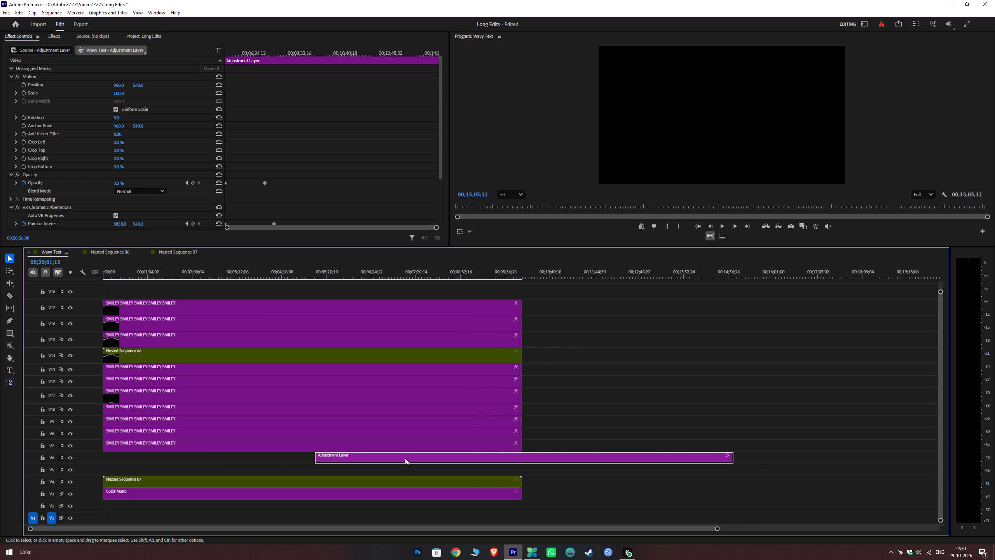
left_click_drag(405, 457, 184, 455)
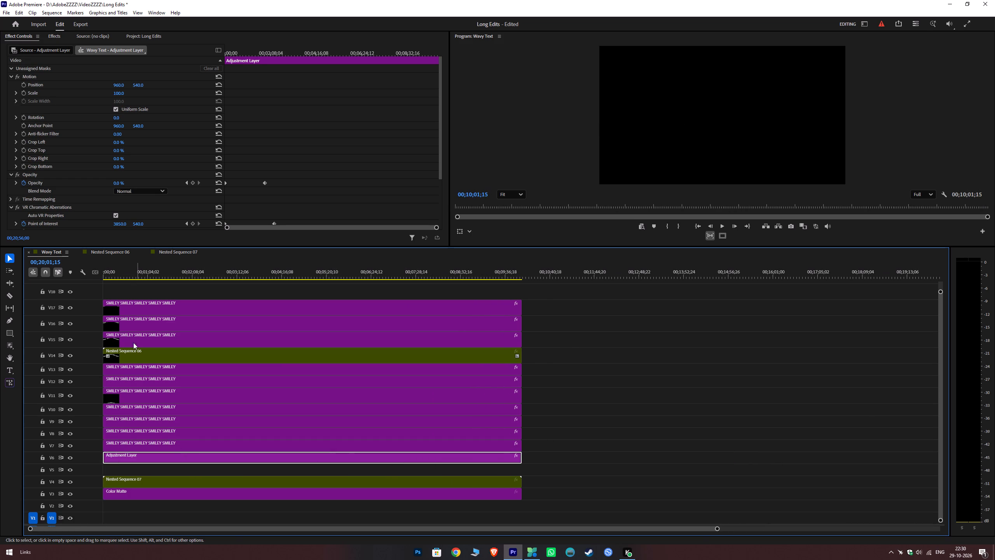
Play Wavy Text from the start to check the pasted Adjustment Layer's effect on the lines.
left_click_drag(113, 272, 13, 286)
key("space")
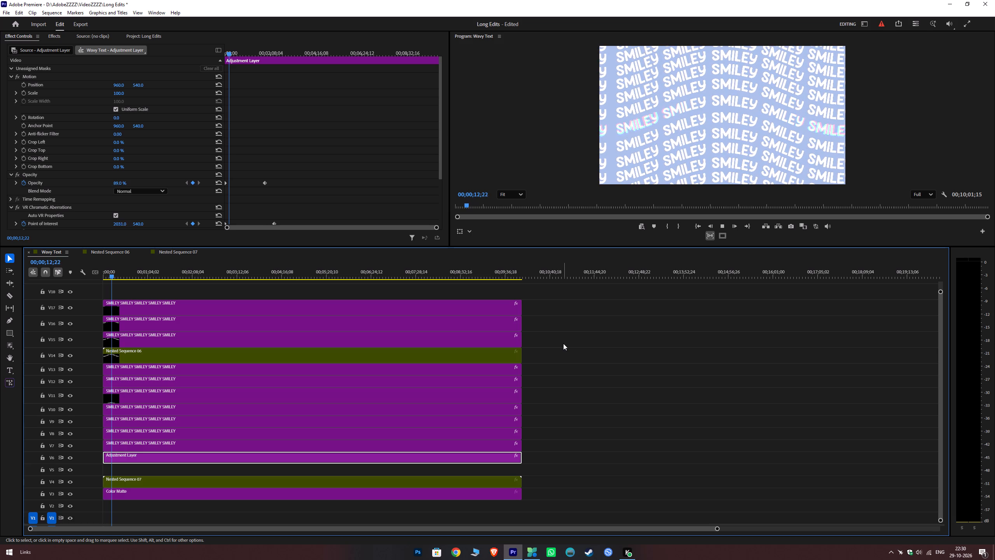
left_click(563, 388)
key("space")
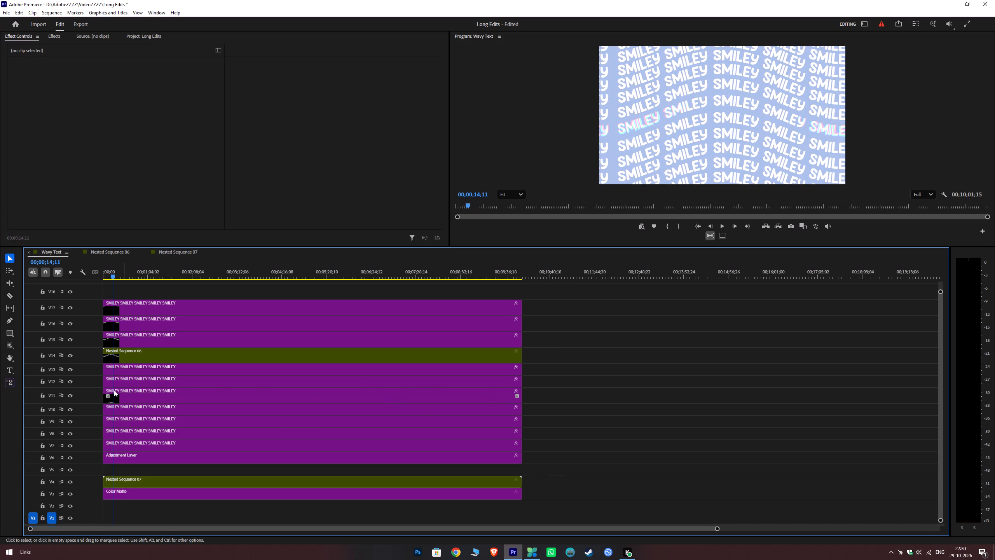
key("space")
double_click(93, 391)
double_click(87, 390)
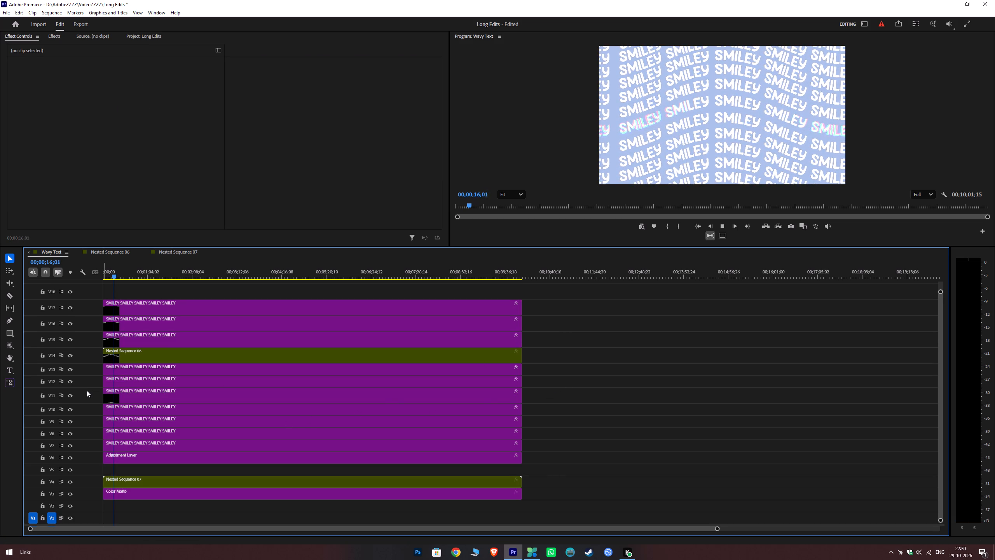
scroll(87, 390, "down", 1, "alt")
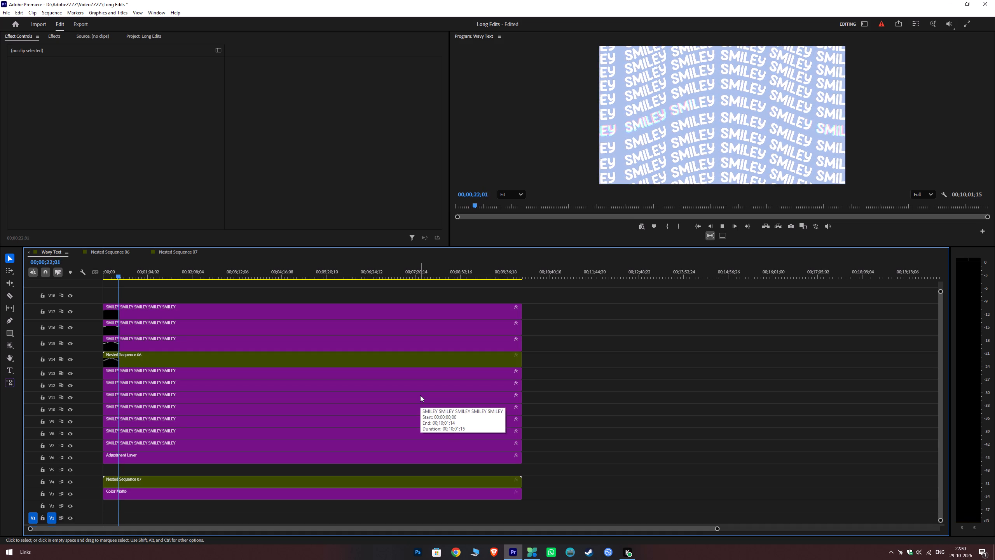
Shift the clips on V6 through V10 down one track and place Nested Sequence 07 at the start of V10.
left_click_drag(167, 478, 616, 411)
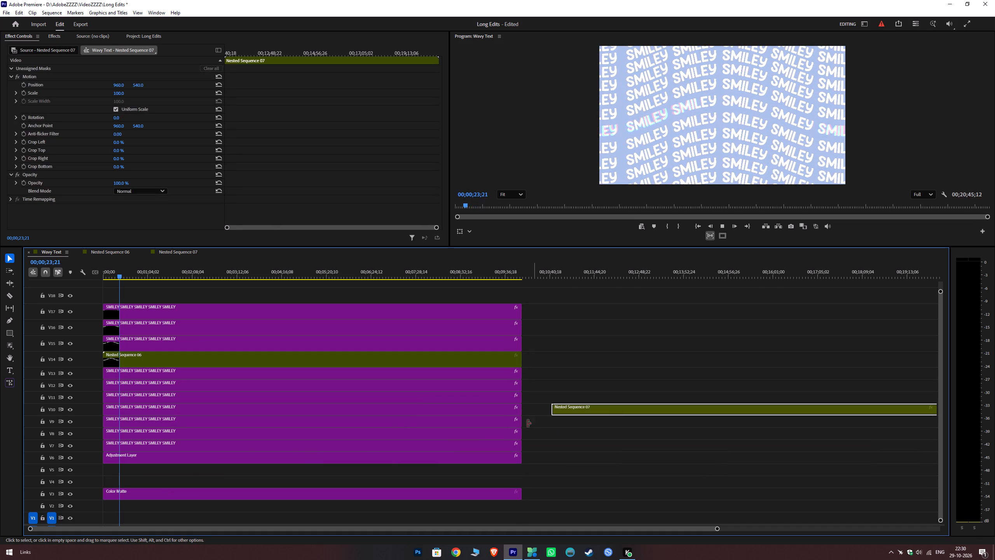
left_click_drag(528, 412, 507, 461)
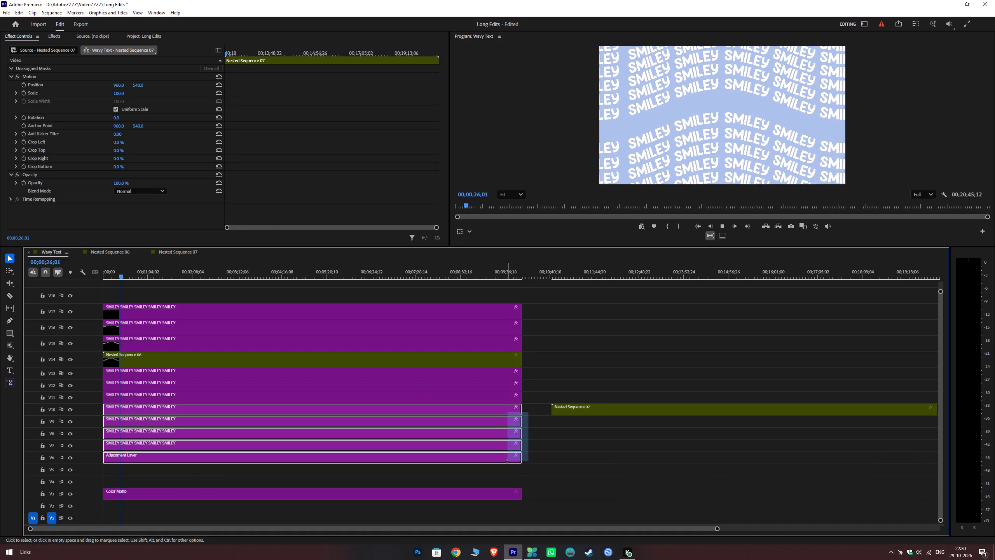
left_click_drag(507, 461, 504, 463)
left_click_drag(504, 409, 501, 417)
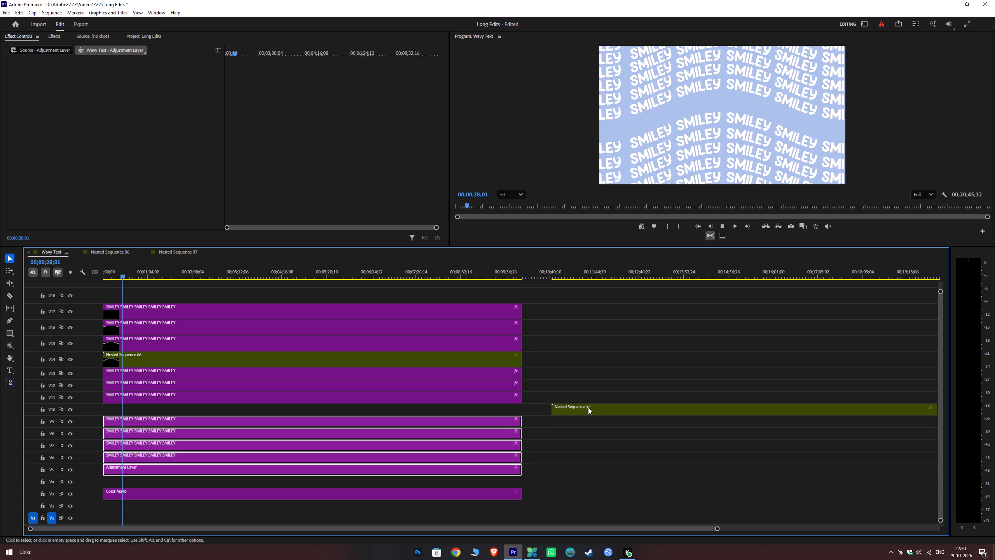
left_click_drag(588, 408, 97, 413)
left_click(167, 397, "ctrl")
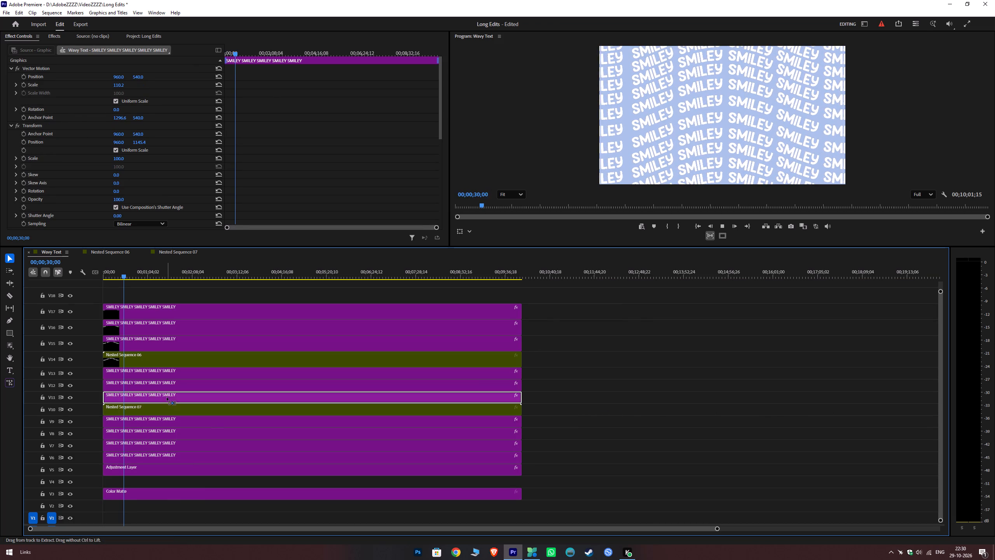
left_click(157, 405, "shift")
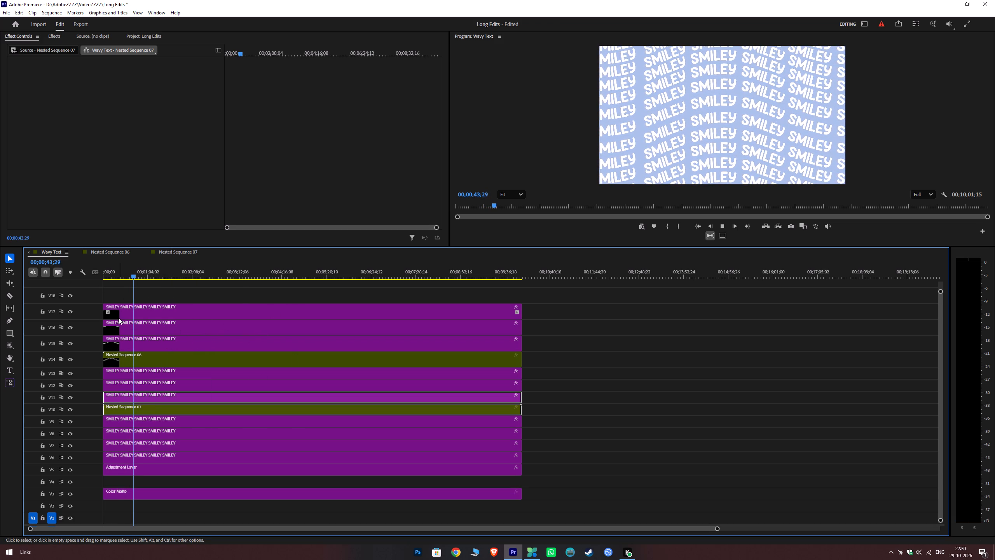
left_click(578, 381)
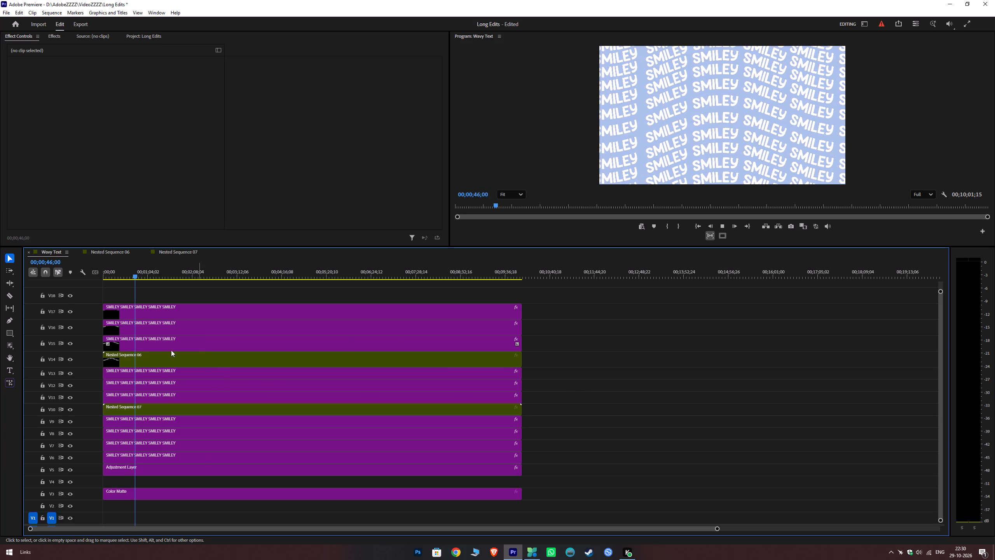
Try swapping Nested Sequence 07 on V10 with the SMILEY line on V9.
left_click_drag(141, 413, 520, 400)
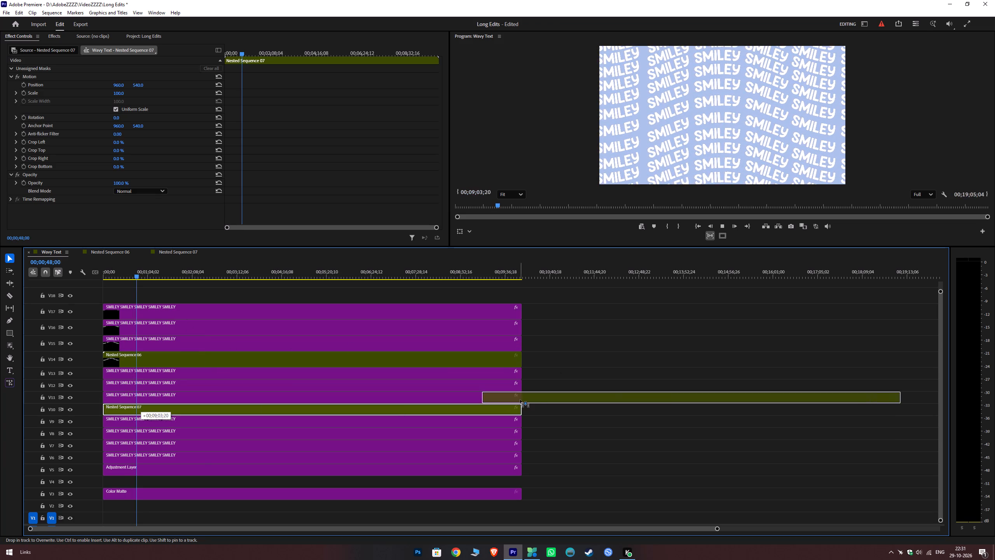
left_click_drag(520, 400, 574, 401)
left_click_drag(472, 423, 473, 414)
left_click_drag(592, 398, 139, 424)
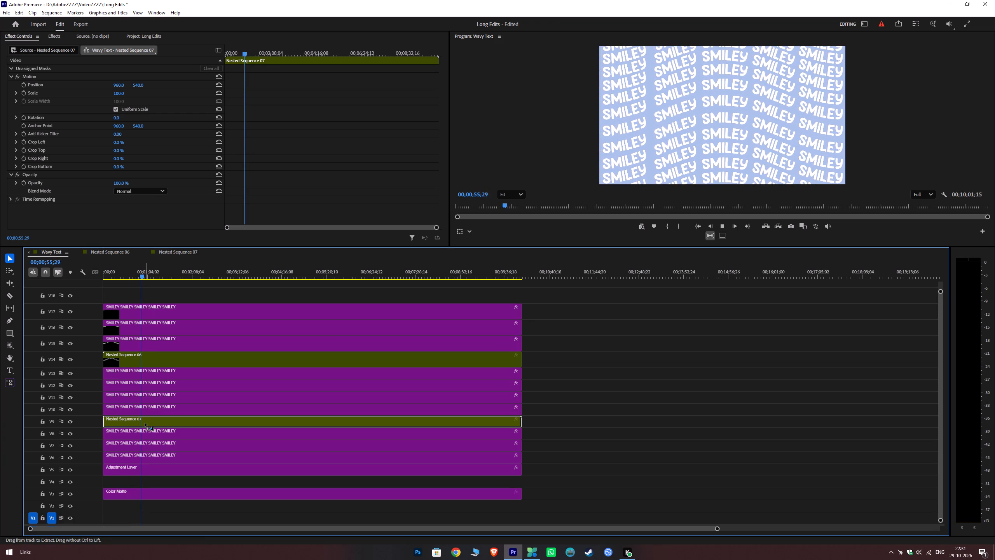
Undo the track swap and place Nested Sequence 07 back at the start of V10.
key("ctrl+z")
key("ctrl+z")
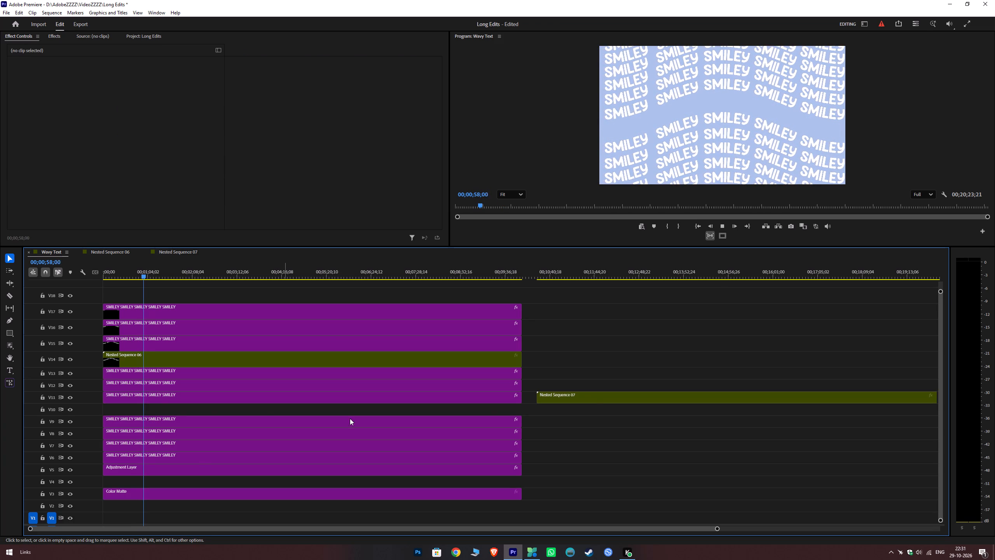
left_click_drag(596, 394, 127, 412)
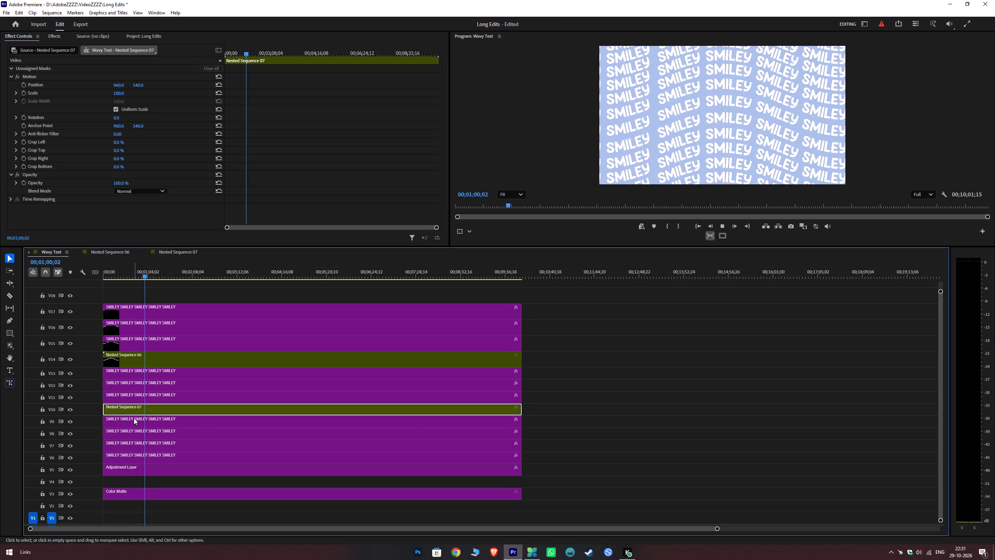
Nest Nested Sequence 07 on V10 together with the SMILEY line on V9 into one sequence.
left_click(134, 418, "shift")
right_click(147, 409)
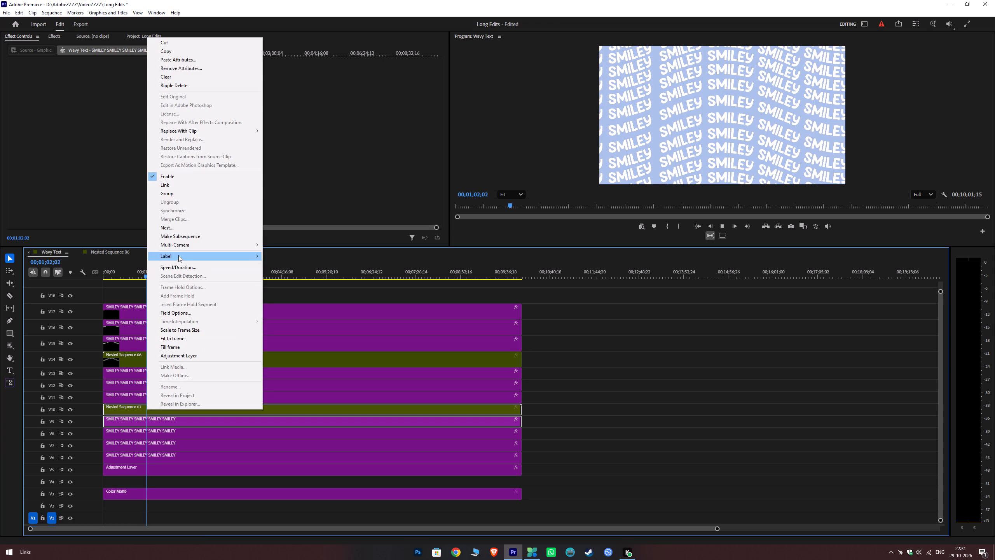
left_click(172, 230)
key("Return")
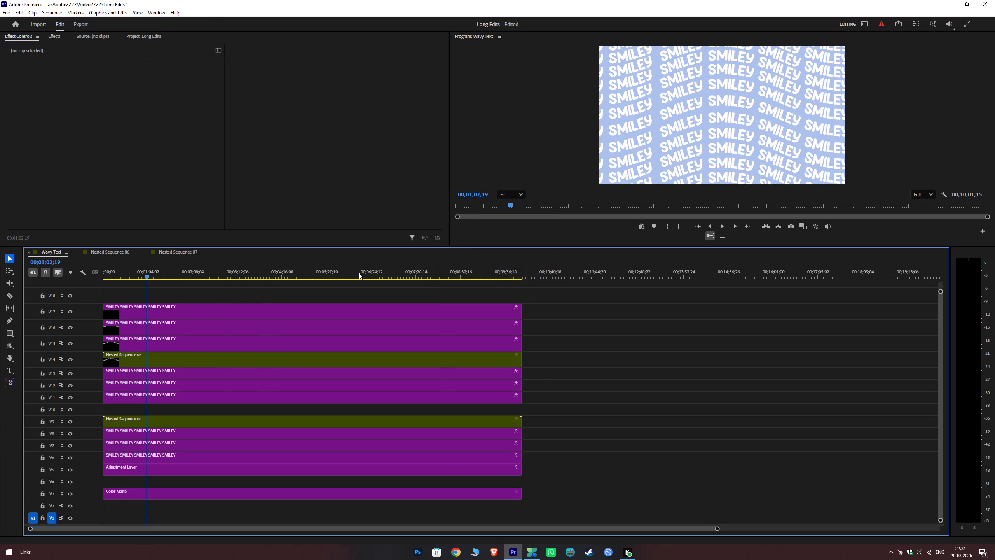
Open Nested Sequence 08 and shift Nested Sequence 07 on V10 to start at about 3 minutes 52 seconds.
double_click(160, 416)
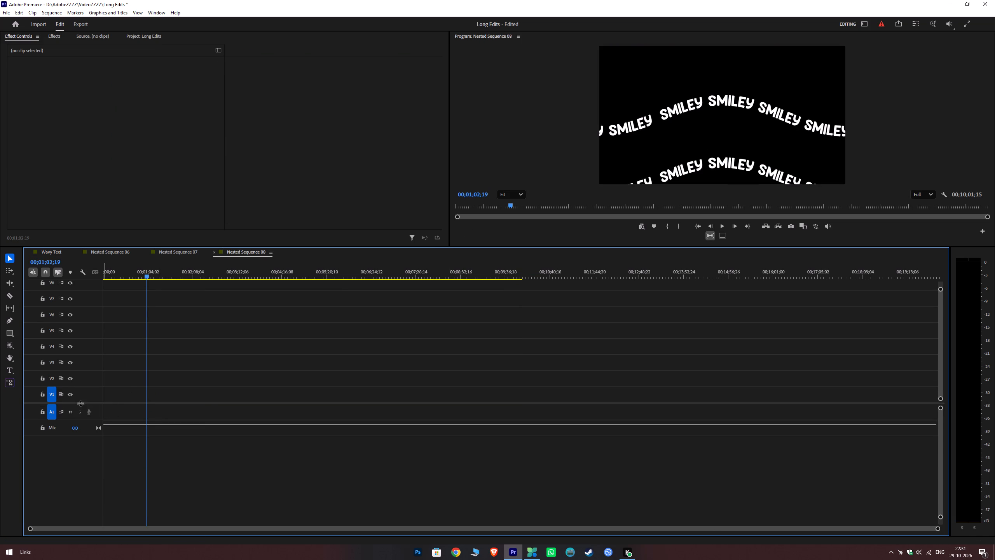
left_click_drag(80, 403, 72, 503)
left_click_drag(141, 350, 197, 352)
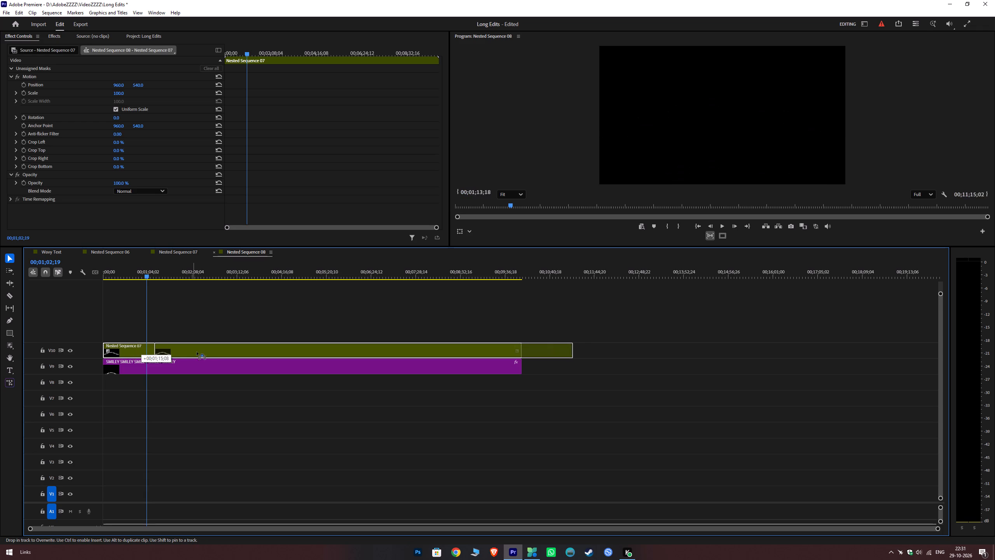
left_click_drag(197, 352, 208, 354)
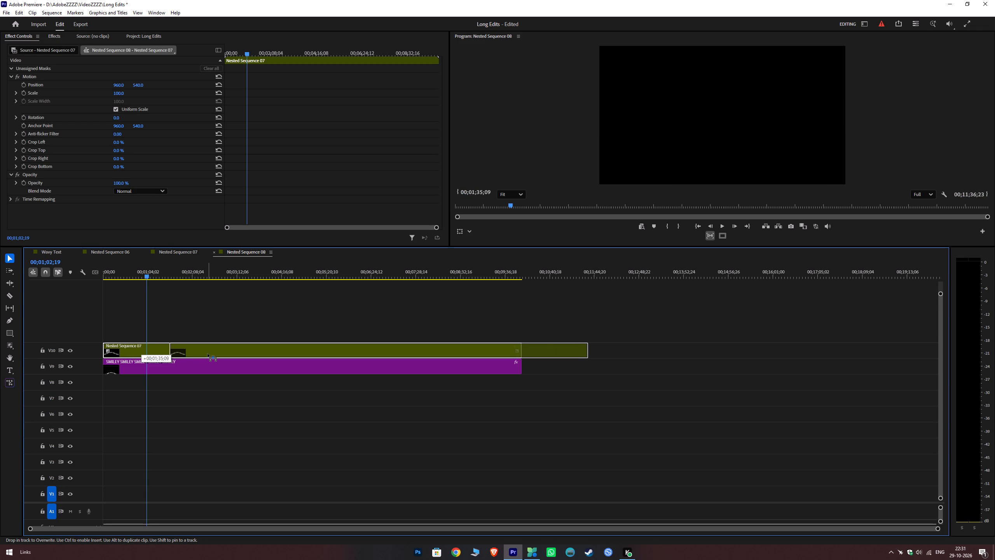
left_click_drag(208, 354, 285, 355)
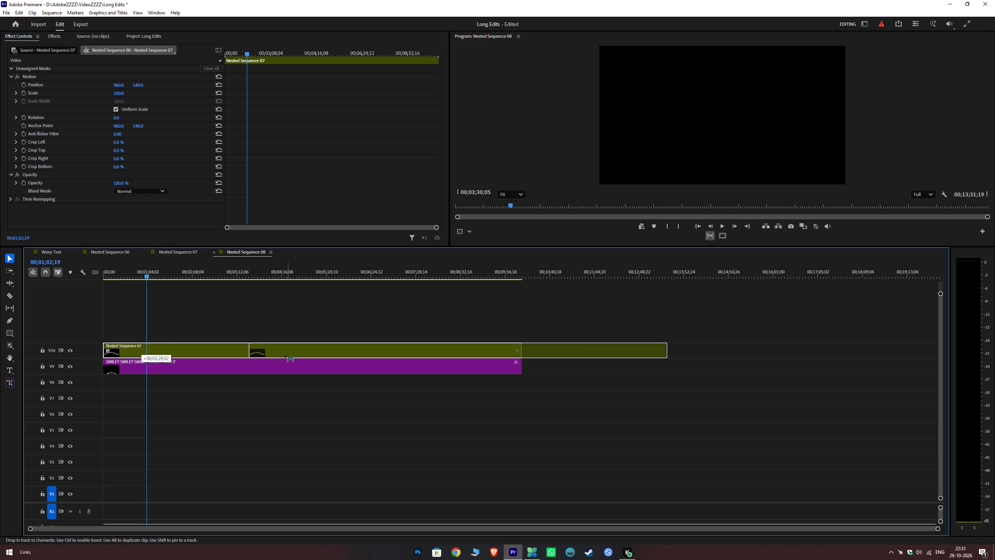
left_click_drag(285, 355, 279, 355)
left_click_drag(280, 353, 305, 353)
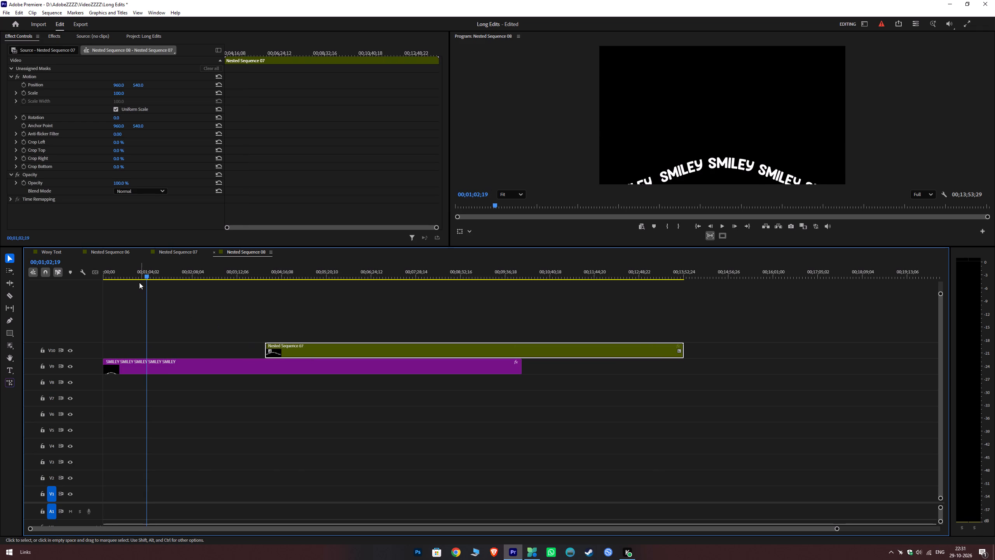
Play Wavy Text from the start to check how the shifted nested clip affects the lines.
left_click(56, 253)
left_click_drag(127, 278, 25, 298)
key("space")
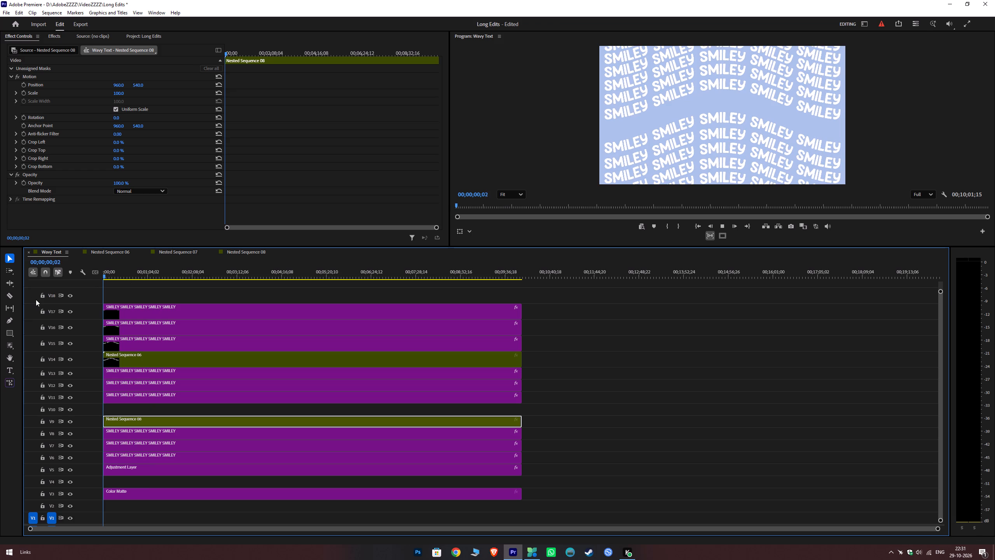
key("space")
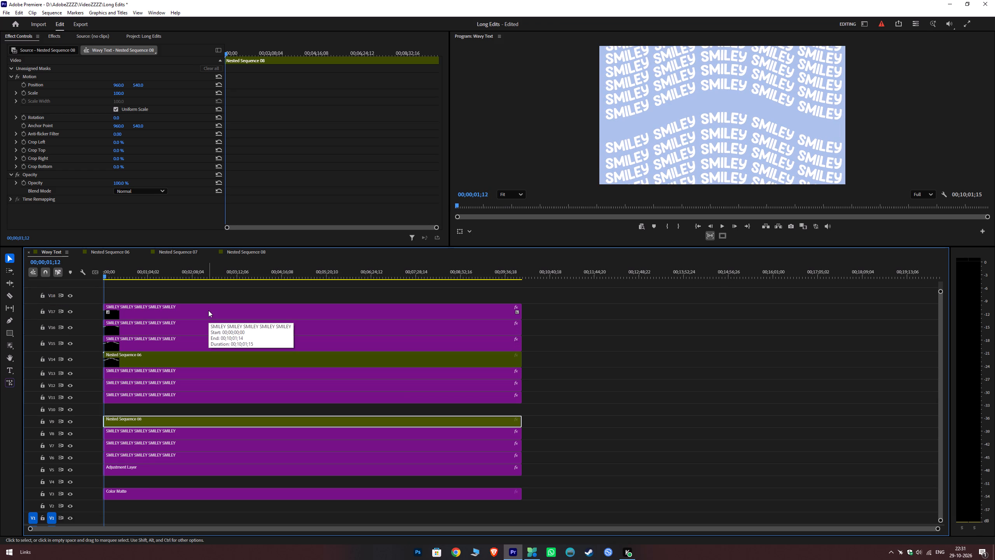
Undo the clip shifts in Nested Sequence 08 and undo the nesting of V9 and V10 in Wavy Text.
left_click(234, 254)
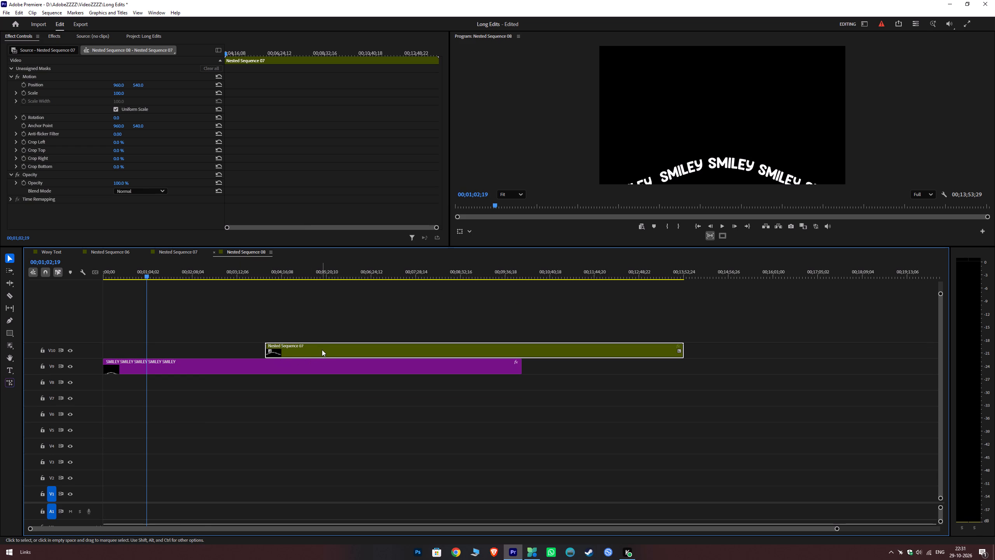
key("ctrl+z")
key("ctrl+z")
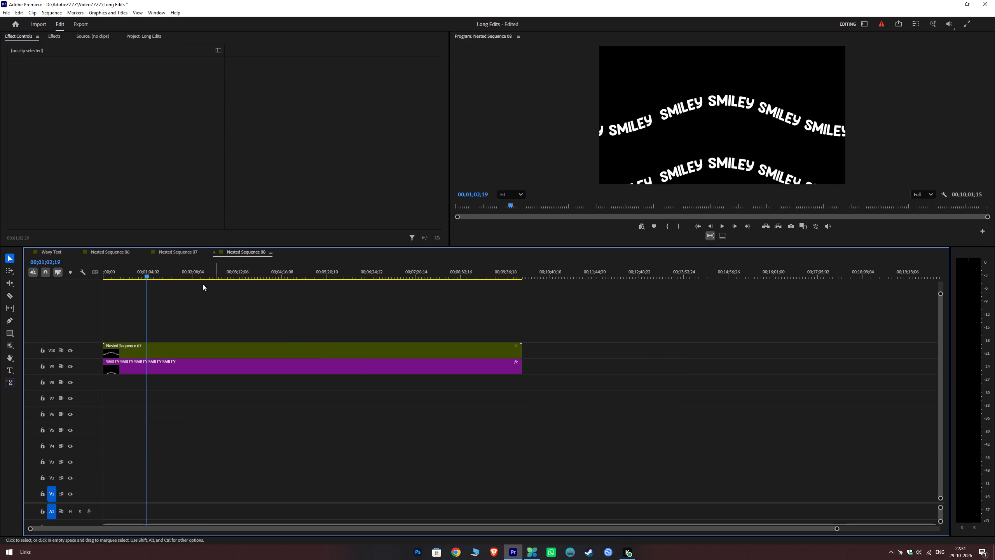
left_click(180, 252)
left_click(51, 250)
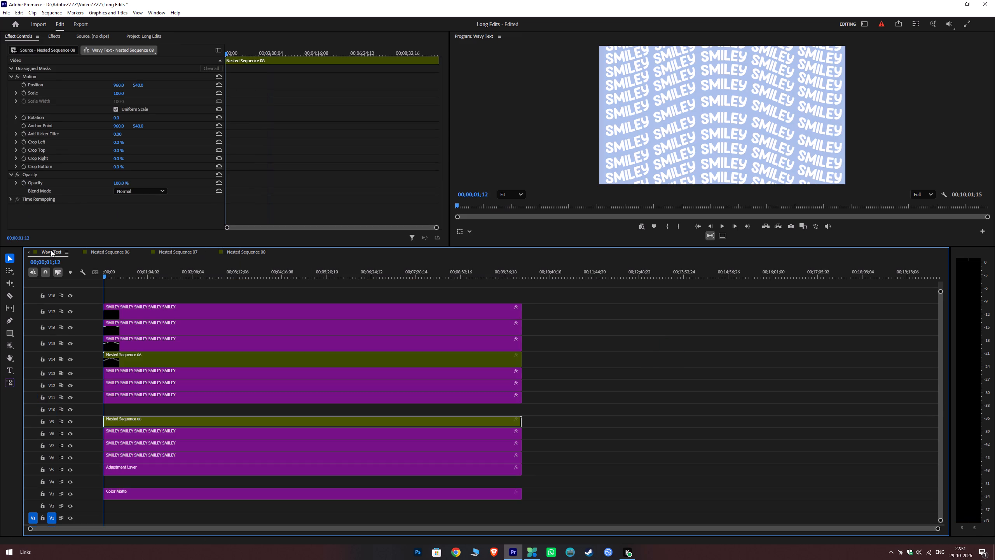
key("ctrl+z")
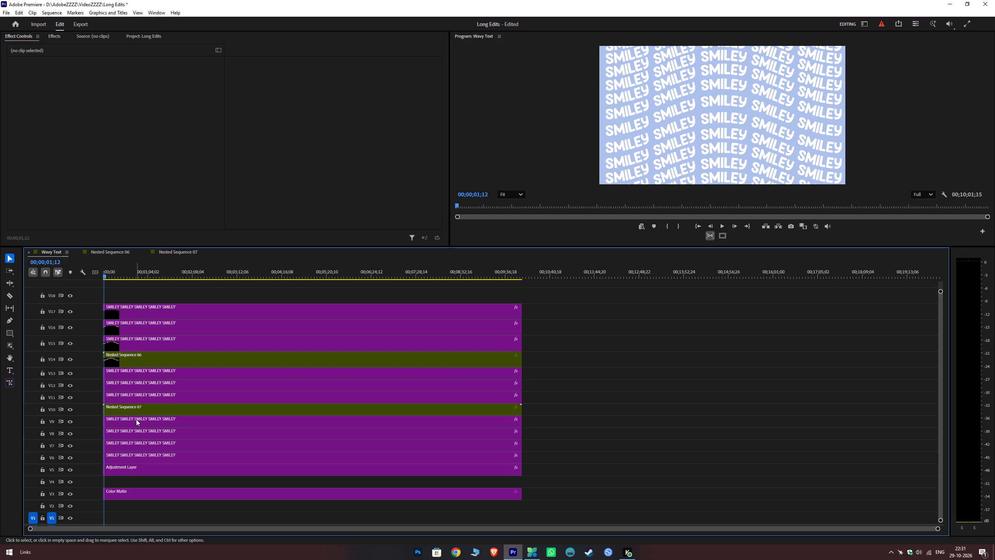
Nest Nested Sequence 07 on V10 and the SMILEY line on V9 together under the default name.
left_click(136, 419, "alt")
left_click(139, 408, "alt")
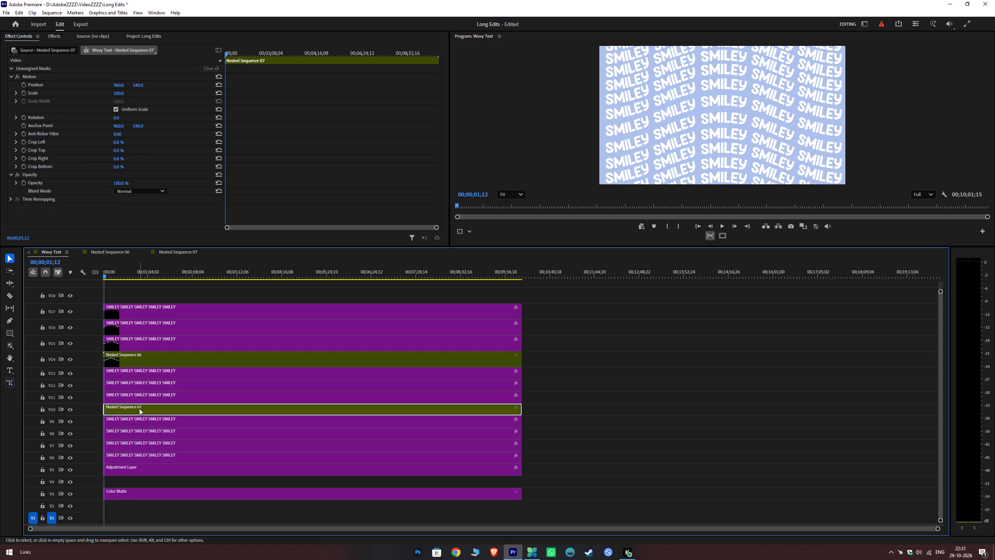
left_click(137, 419, "shift")
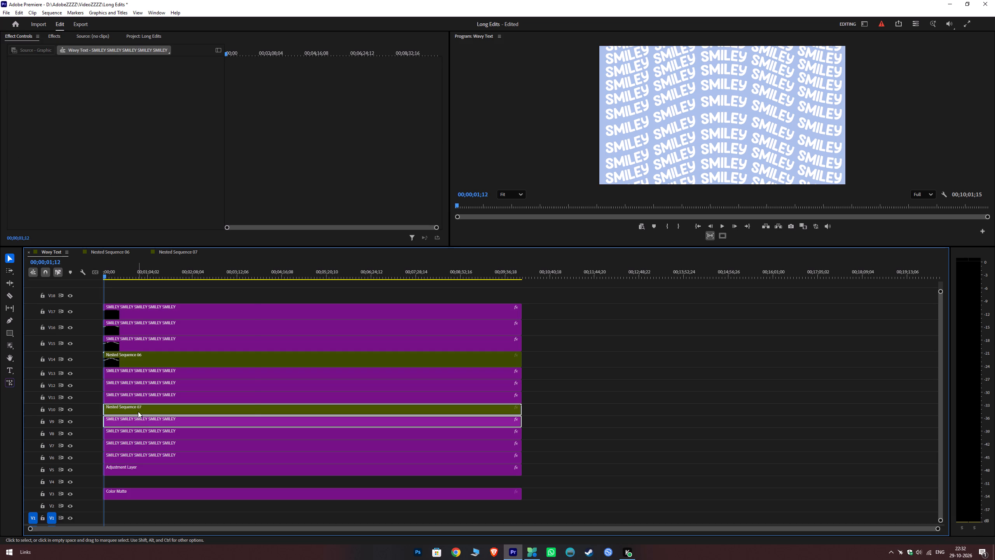
right_click(138, 411)
left_click(168, 231)
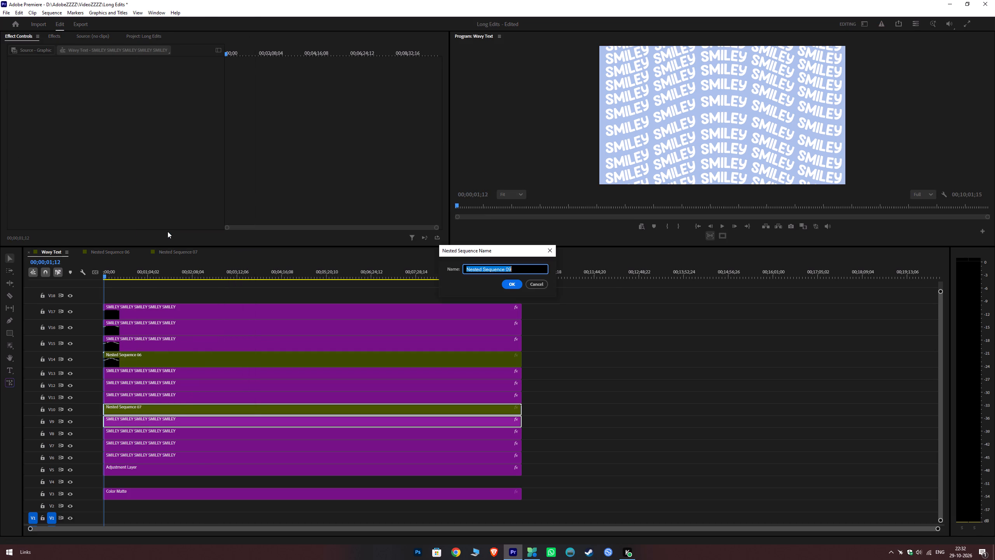
key("Return")
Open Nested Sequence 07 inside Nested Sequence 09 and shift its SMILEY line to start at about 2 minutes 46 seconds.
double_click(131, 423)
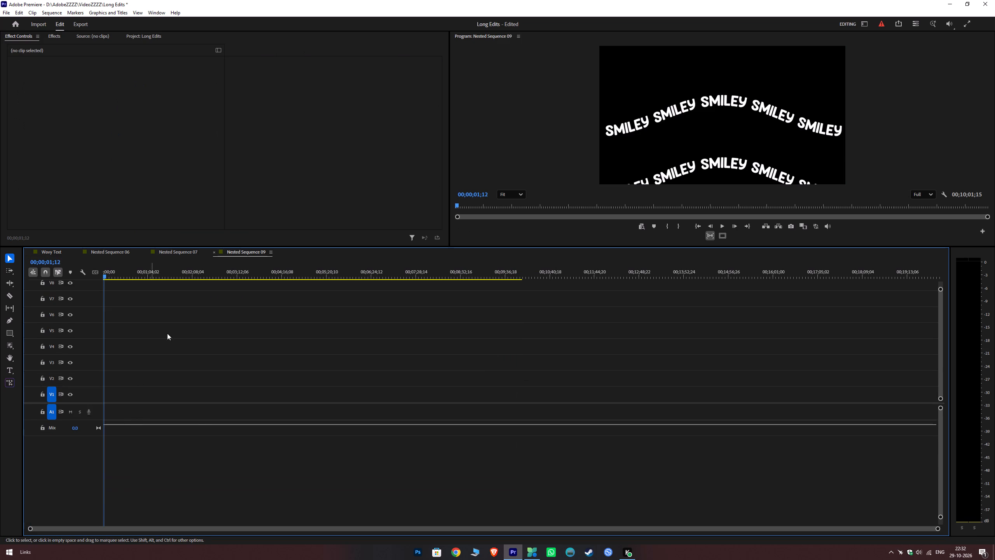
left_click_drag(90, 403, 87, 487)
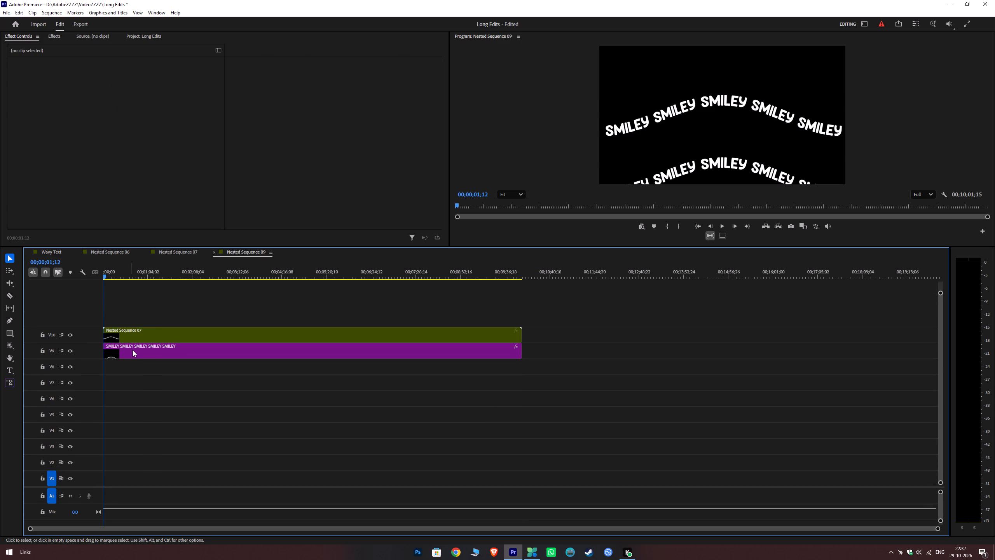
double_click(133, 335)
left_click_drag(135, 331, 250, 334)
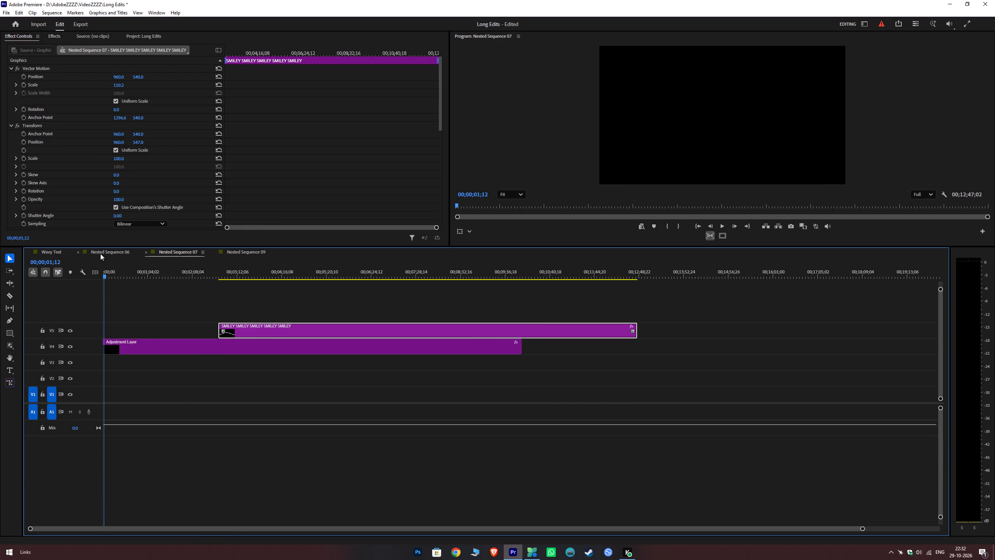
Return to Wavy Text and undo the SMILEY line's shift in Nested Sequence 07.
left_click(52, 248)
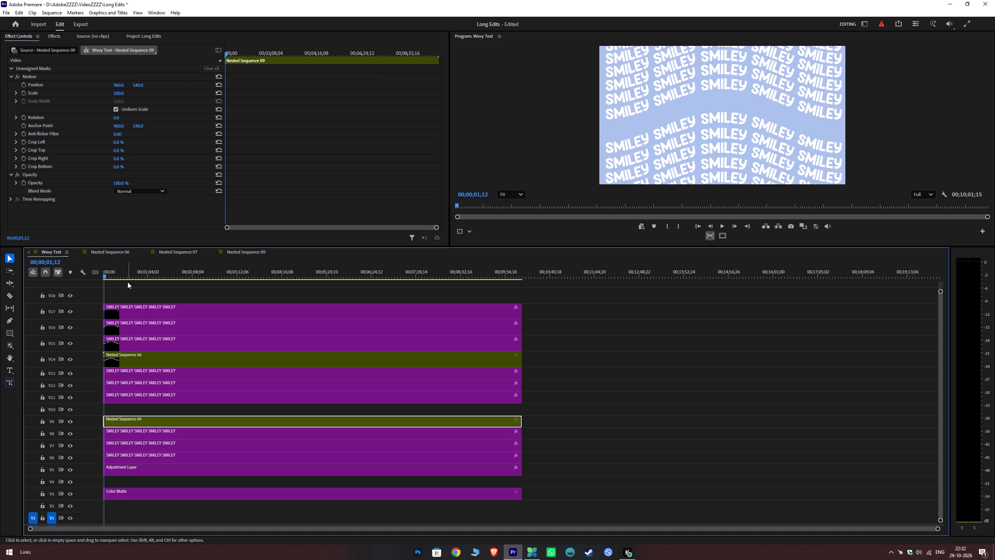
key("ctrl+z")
Play Wavy Text from the start to check the scrolling of all the lines.
left_click_drag(106, 271, 61, 284)
key("space")
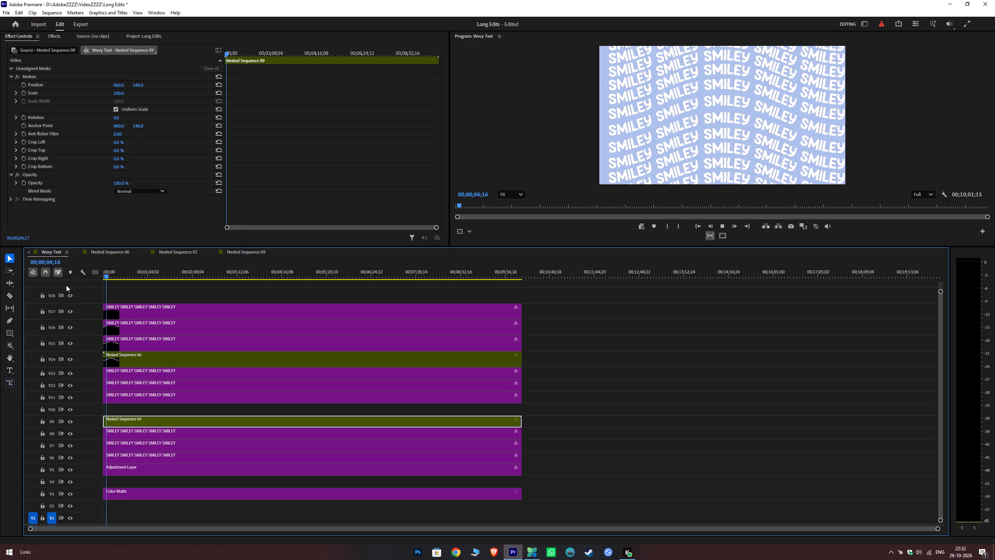
key("space")
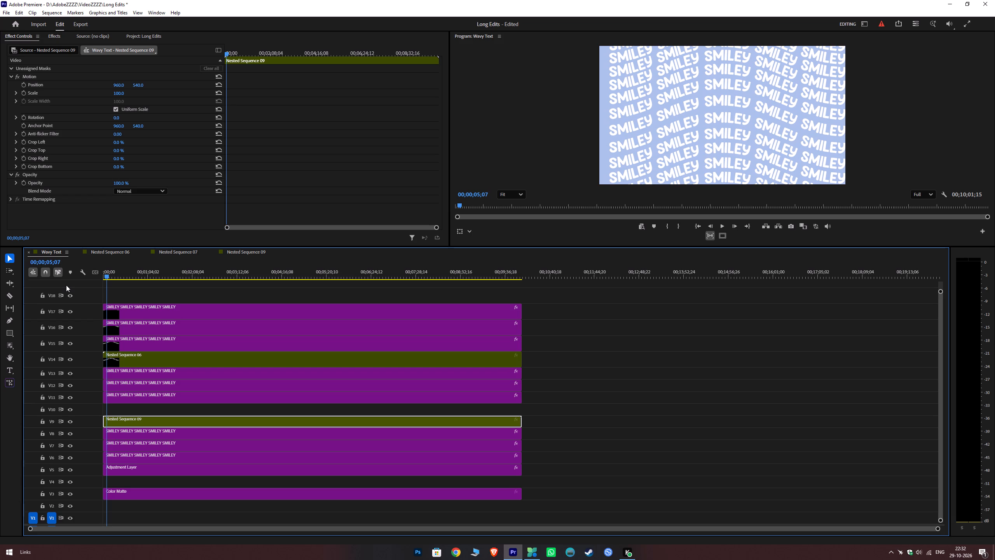
key("space")
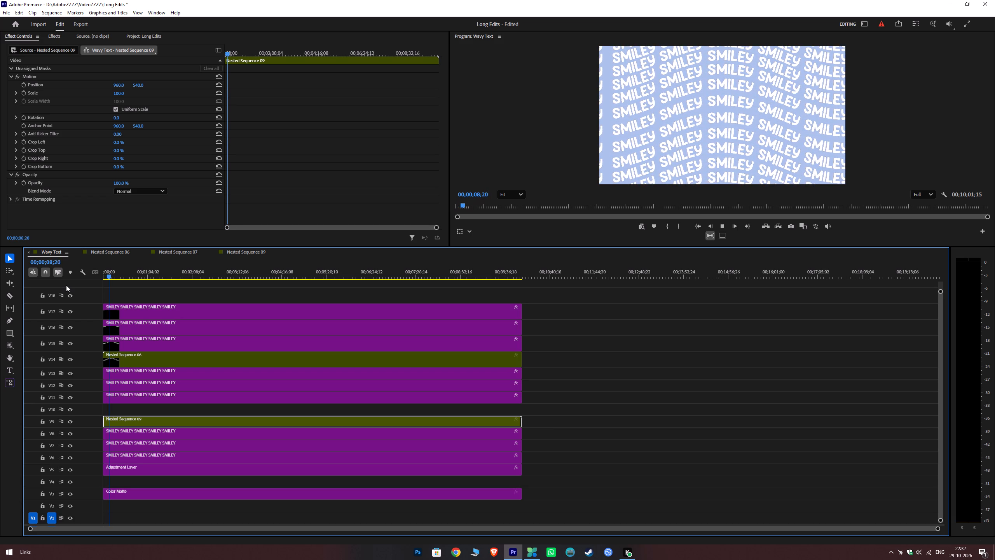
Select all clips in Wavy Text and save the project.
key("ctrl+a")
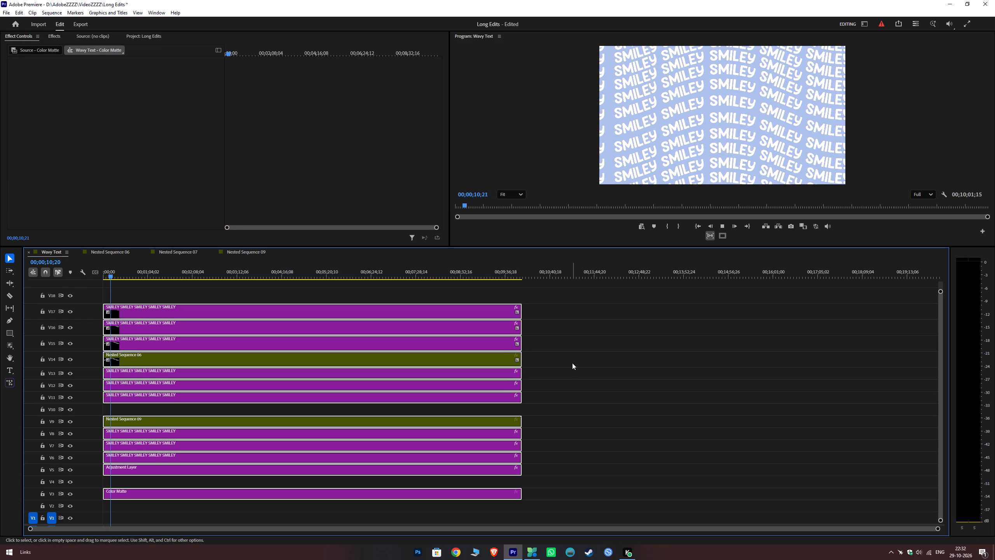
key("ctrl+s")
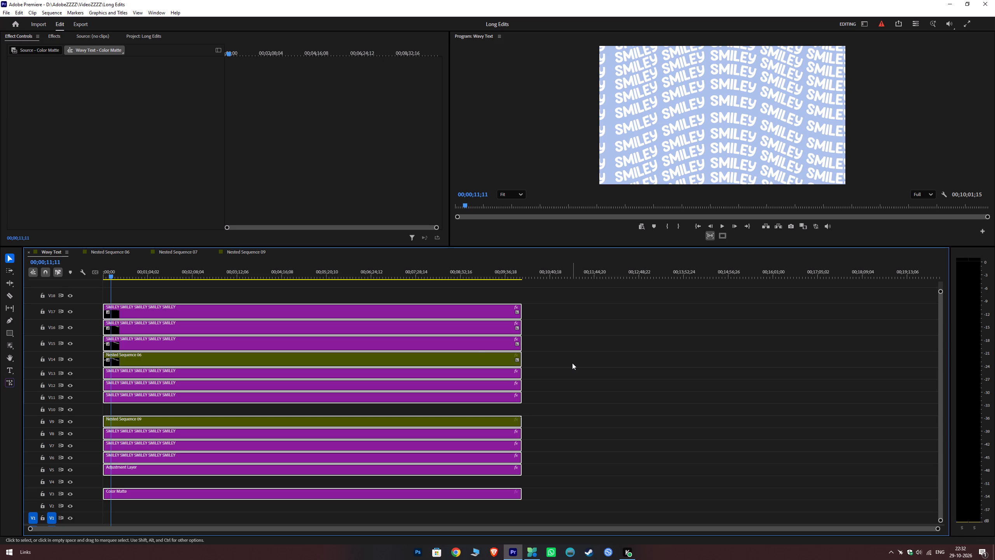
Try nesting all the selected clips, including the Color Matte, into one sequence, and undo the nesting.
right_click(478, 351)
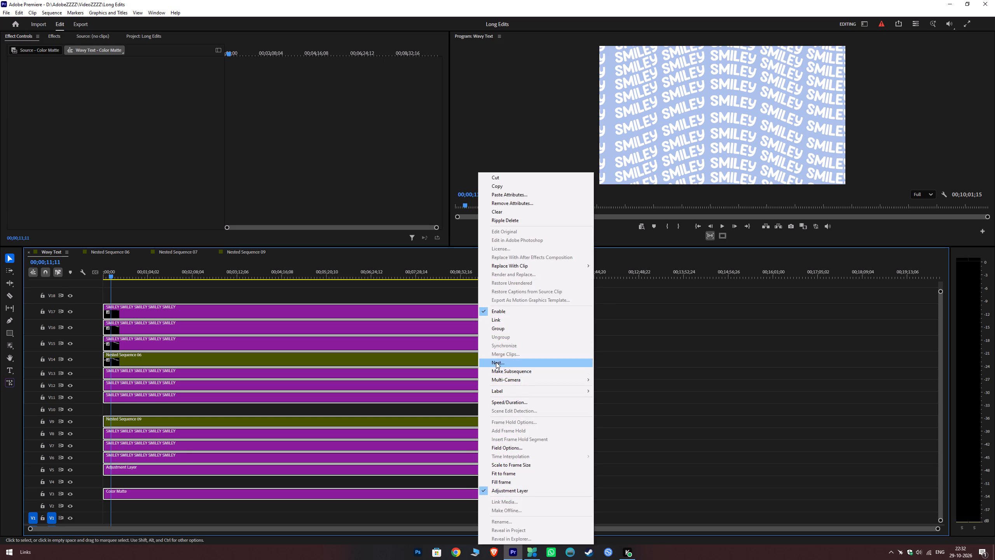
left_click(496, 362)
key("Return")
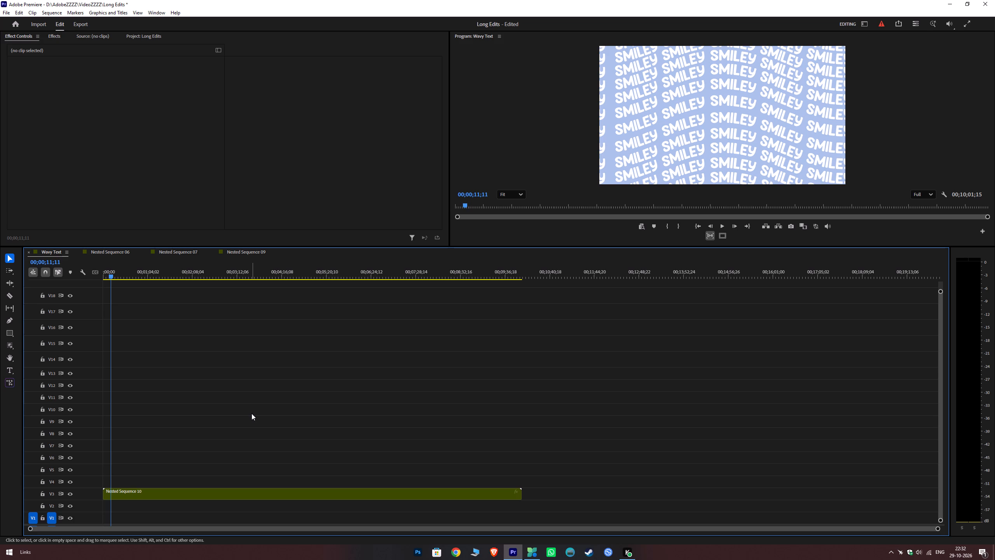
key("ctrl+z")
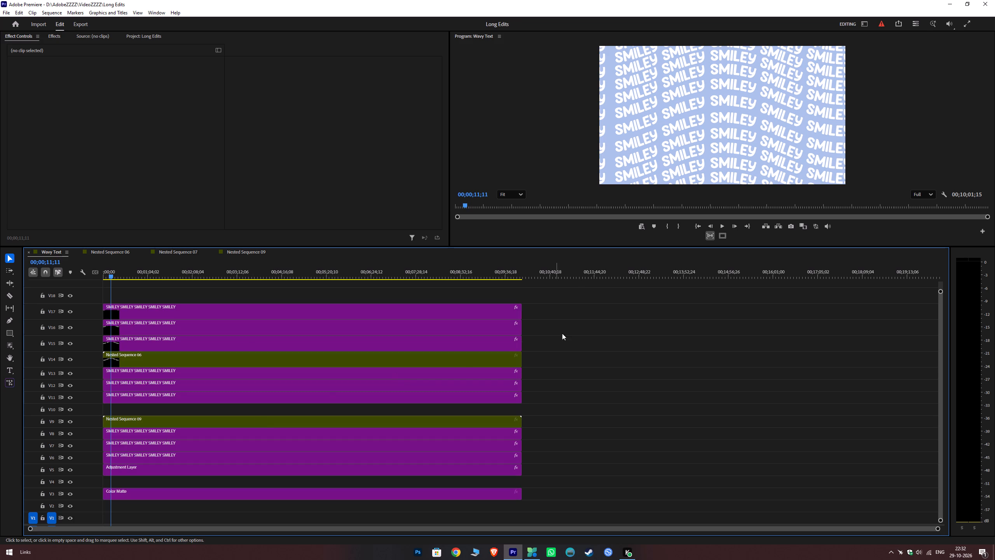
Nest all clips on V5 through V17 into one sequence under the default name, leaving out the Color Matte.
left_click_drag(580, 289, 428, 476)
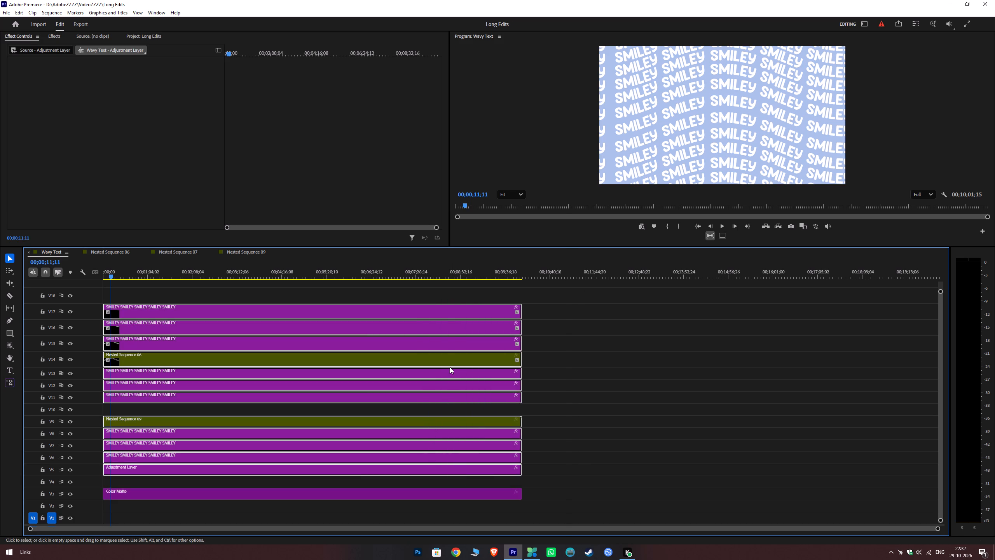
right_click(449, 367)
left_click(478, 362)
key("Return")
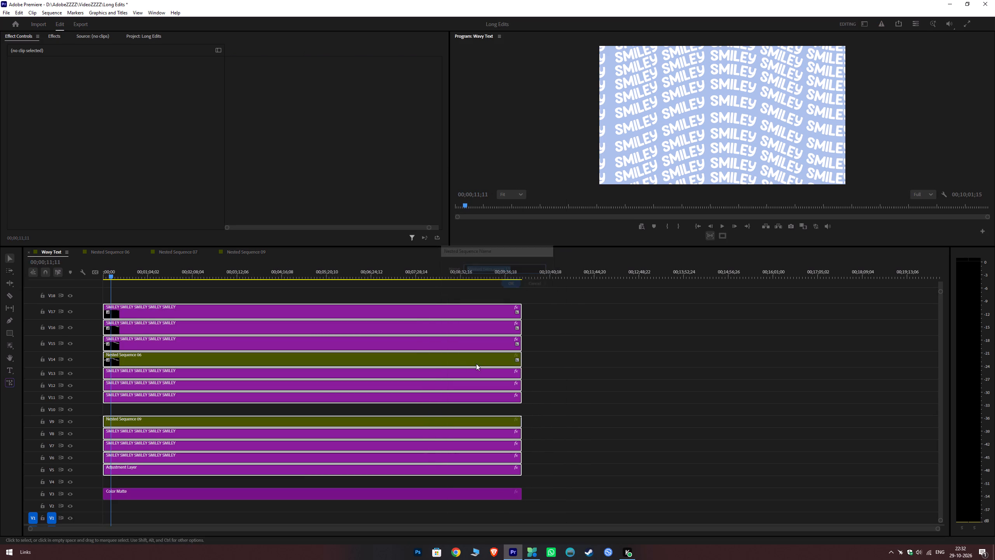
Move the Color Matte up to V4, directly beneath the new nested sequence.
left_click_drag(155, 489, 156, 482)
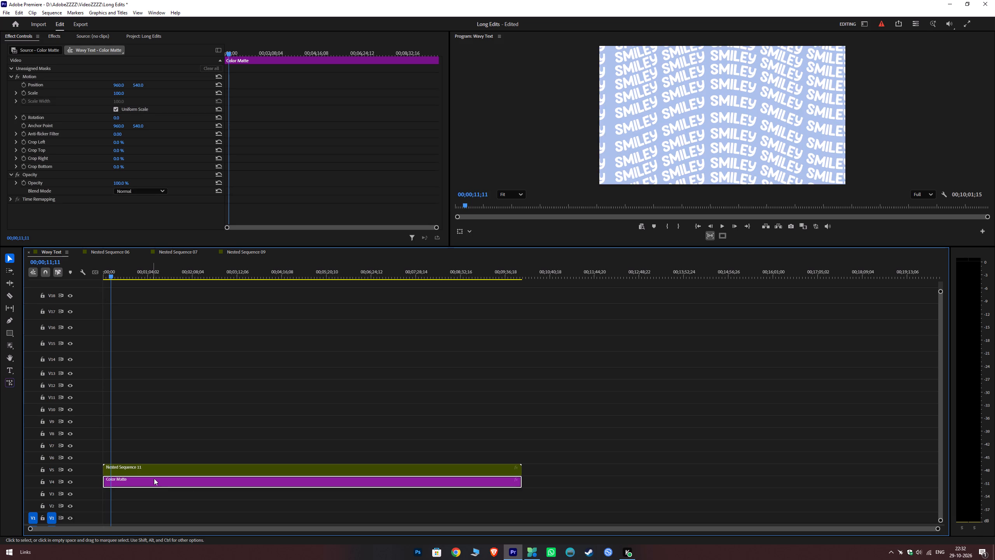
left_click_drag(197, 442, 177, 508)
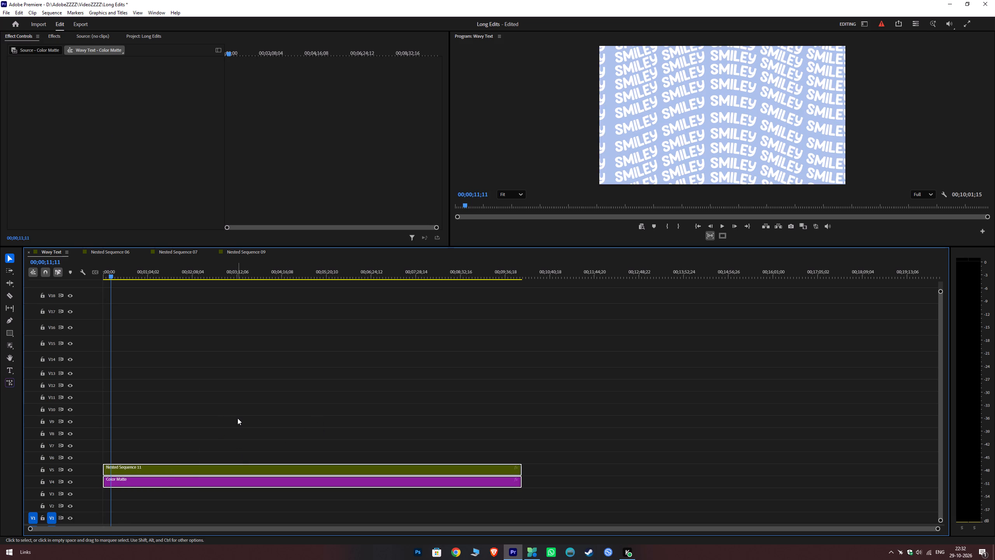
left_click(205, 448)
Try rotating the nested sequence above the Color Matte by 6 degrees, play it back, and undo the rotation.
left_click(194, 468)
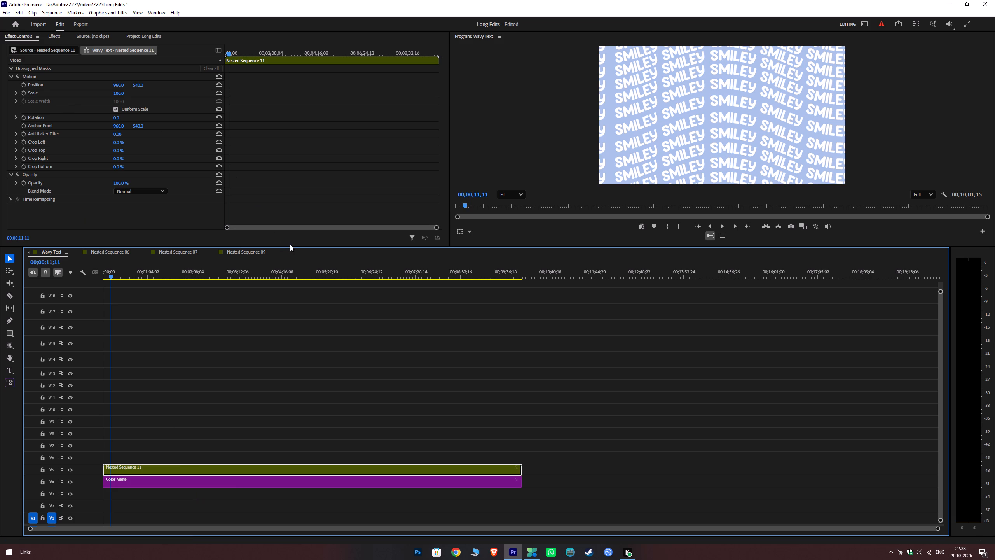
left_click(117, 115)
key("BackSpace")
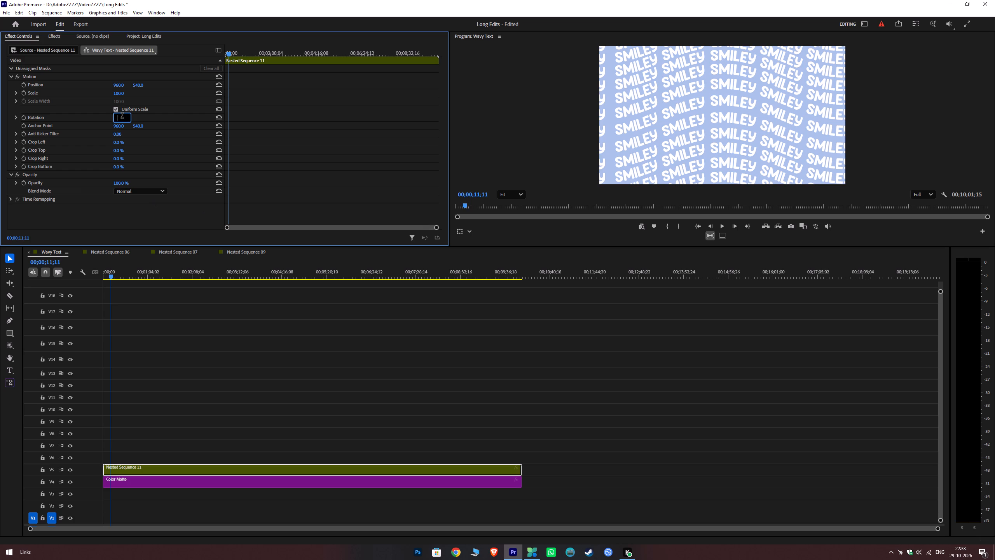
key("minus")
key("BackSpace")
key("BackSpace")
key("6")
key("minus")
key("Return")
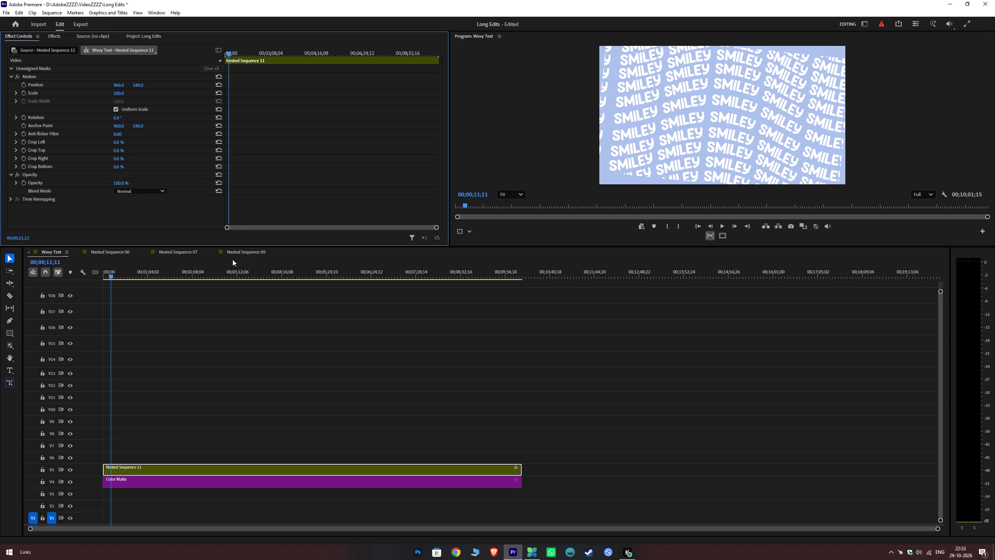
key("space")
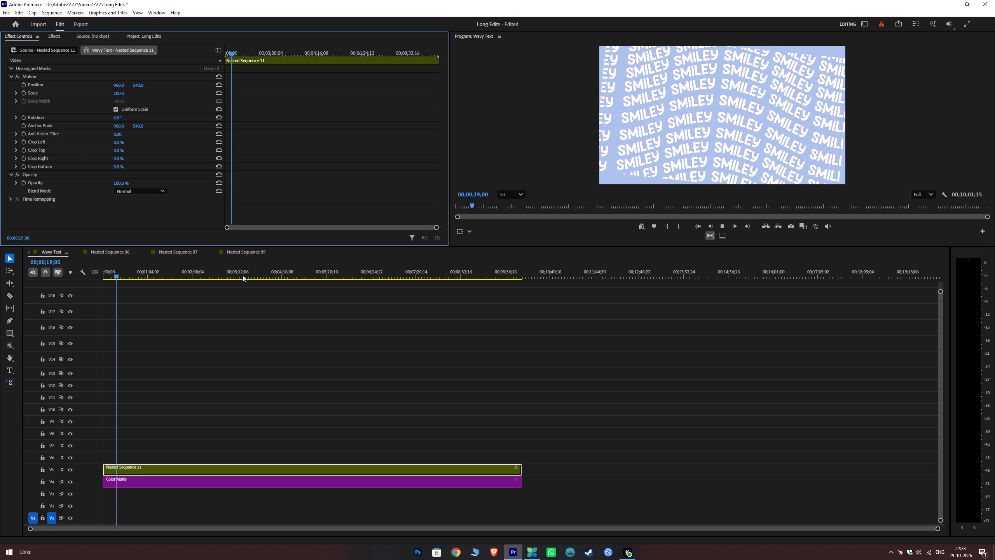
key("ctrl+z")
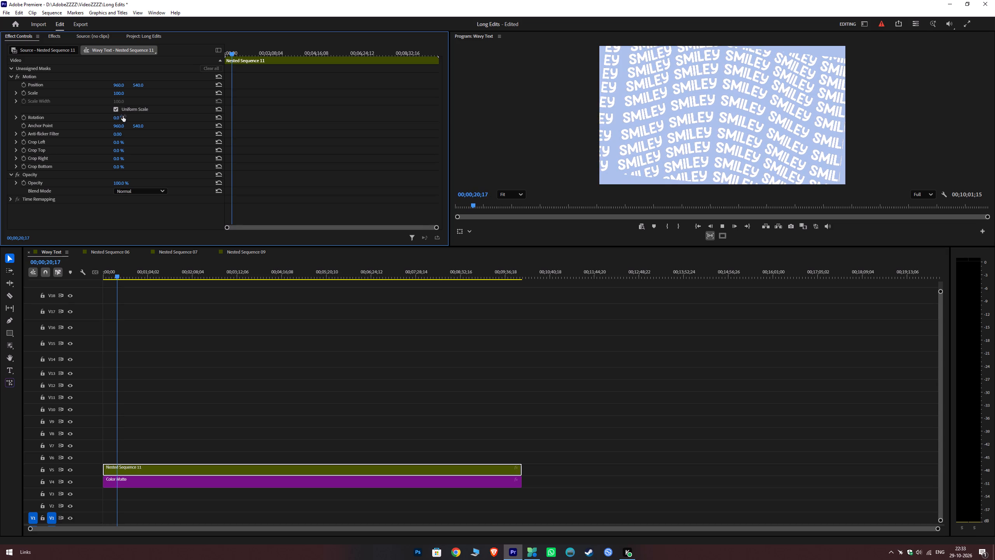
Set the nested sequence's rotation to -6 degrees.
left_click(122, 119)
key("BackSpace")
type("-0")
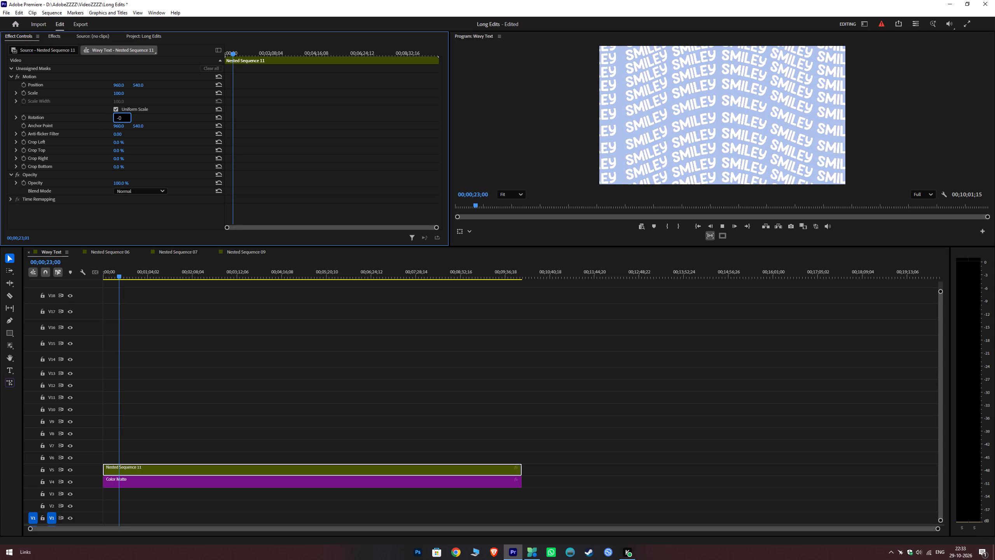
key("BackSpace")
key("BackSpace")
type("0-")
key("BackSpace")
type("-6")
key("ctrl+a")
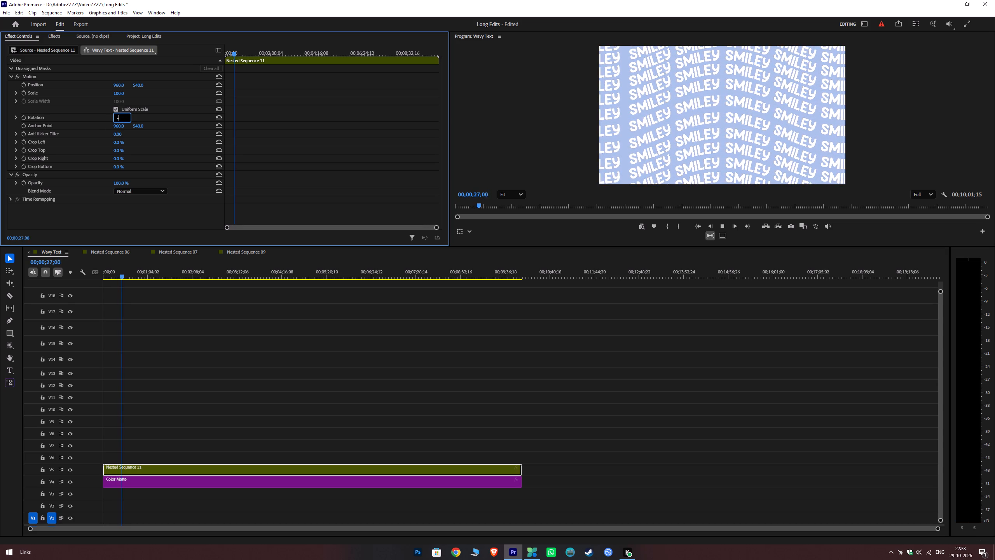
key("minus")
key("6")
key("Return")
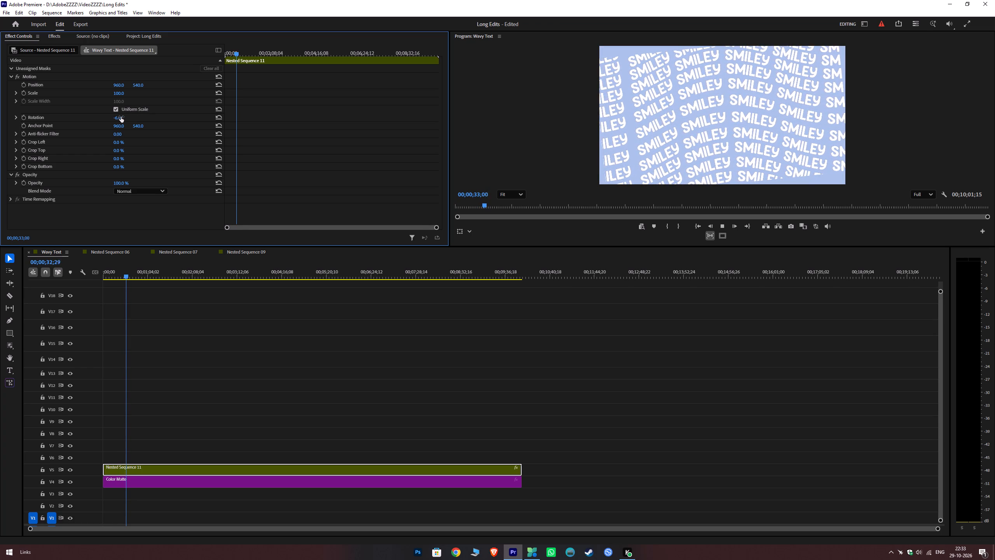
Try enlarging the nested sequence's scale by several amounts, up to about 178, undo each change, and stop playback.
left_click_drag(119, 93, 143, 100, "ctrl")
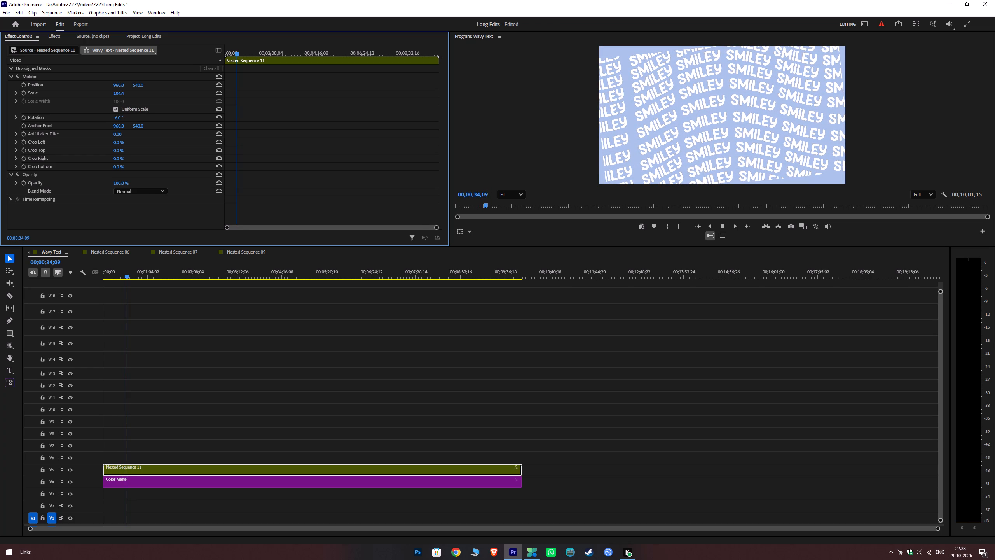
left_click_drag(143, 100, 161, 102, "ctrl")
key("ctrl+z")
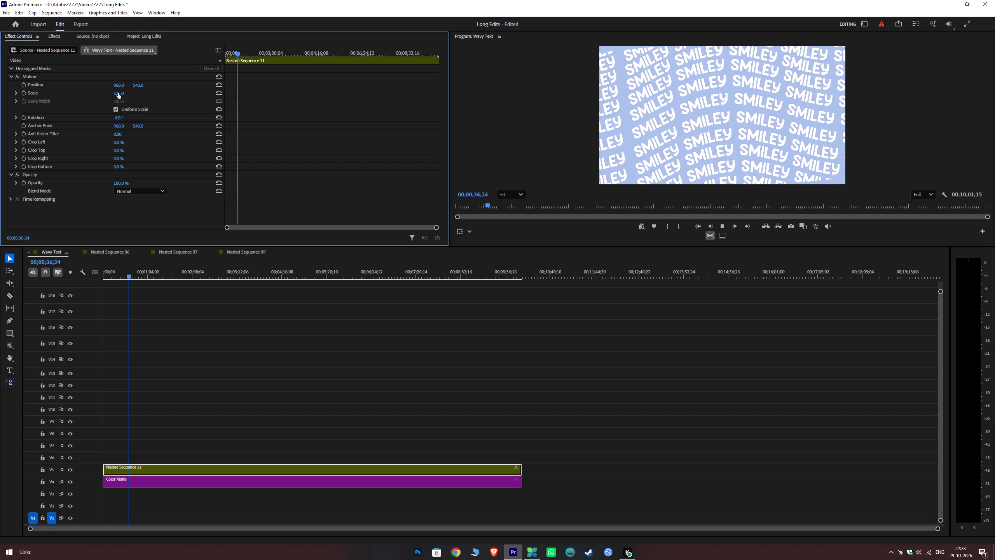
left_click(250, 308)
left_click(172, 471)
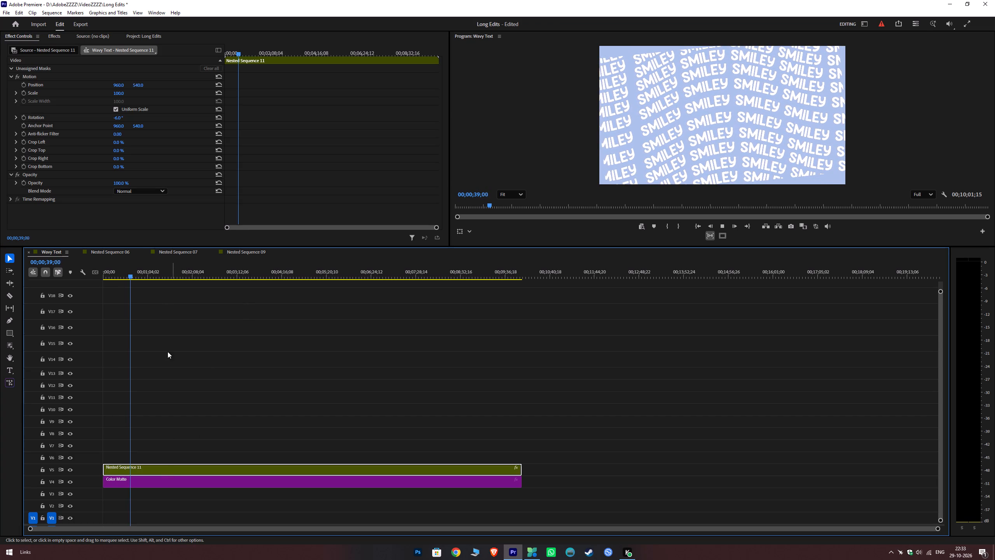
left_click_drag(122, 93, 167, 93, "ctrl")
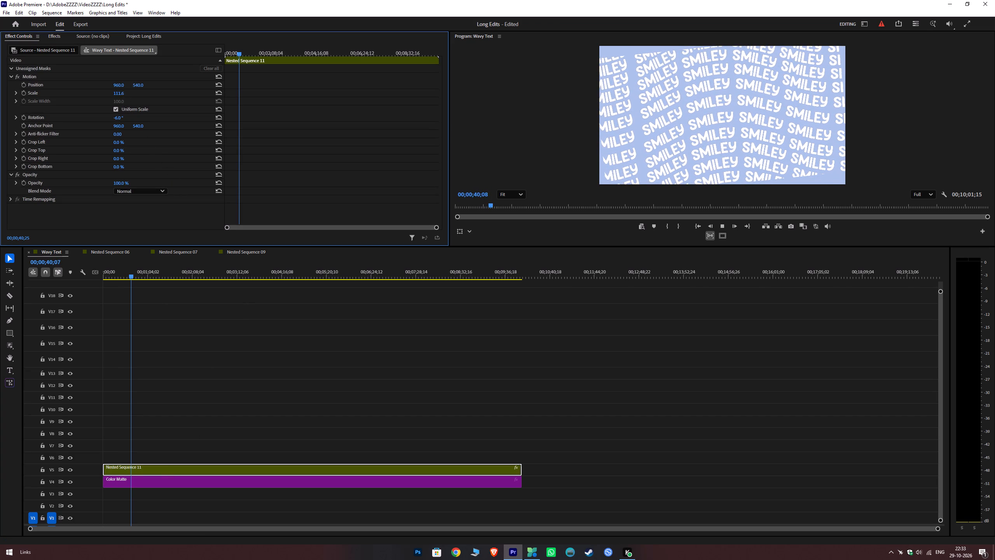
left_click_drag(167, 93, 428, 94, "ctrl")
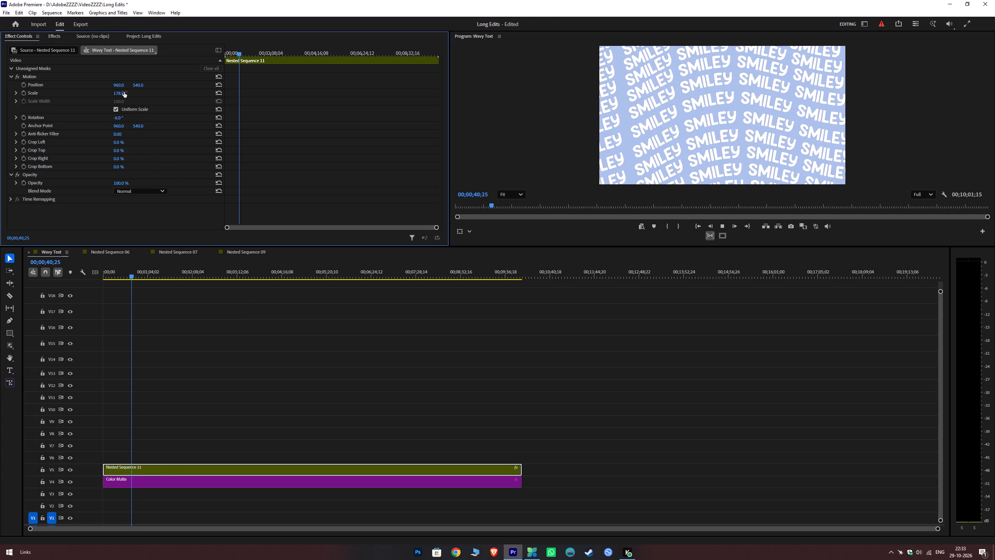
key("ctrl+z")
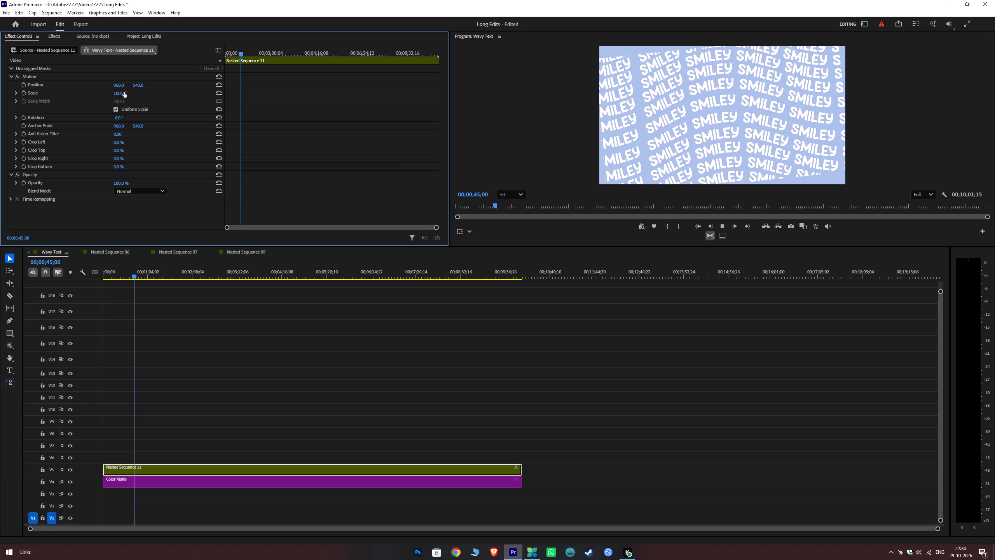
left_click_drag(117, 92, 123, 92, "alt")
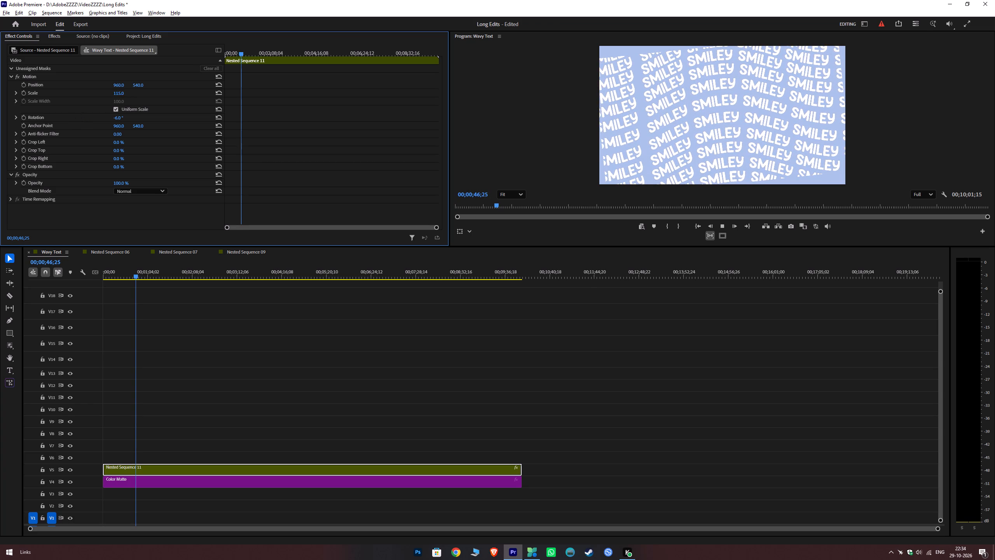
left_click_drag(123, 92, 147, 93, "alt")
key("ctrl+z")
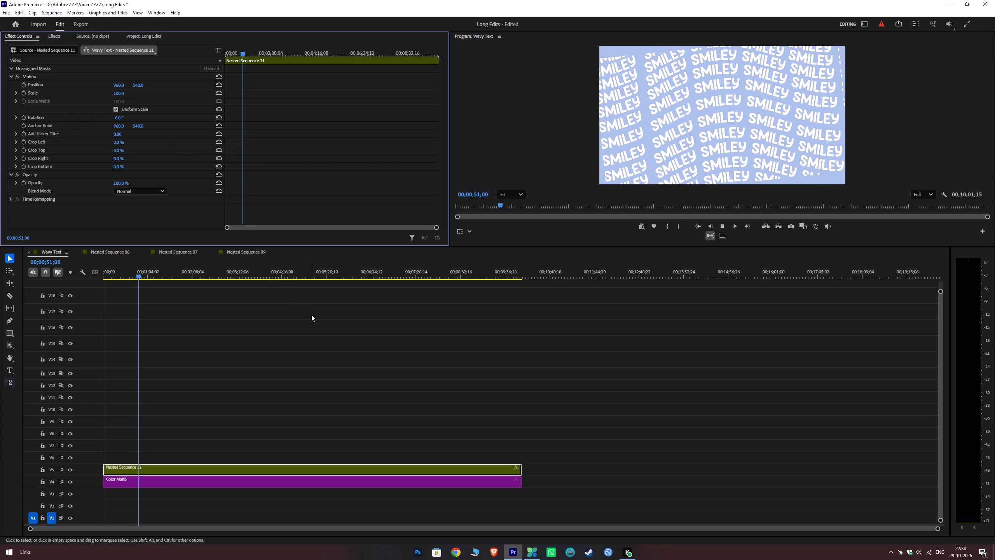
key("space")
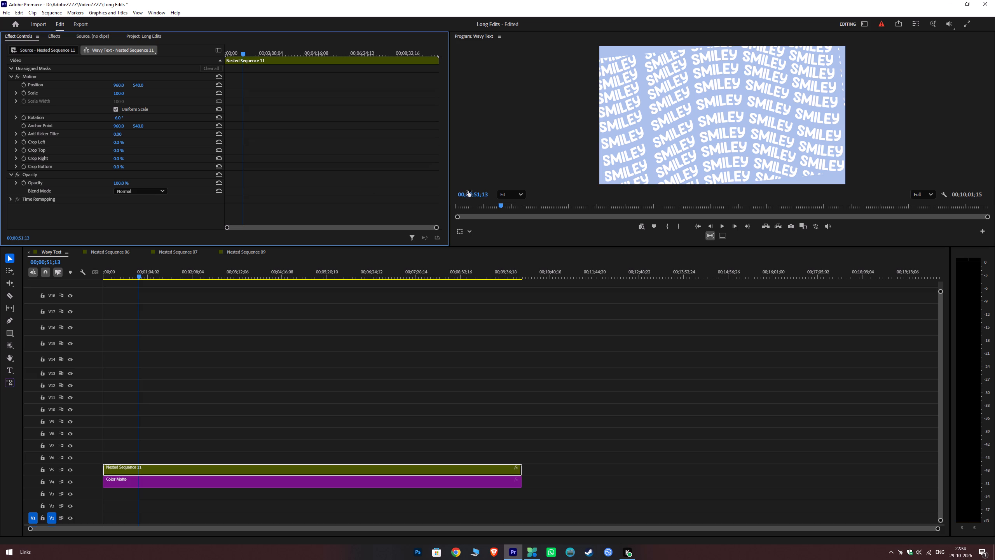
Set the program monitor's playback resolution to 1/4.
left_click(497, 192)
left_click(511, 194)
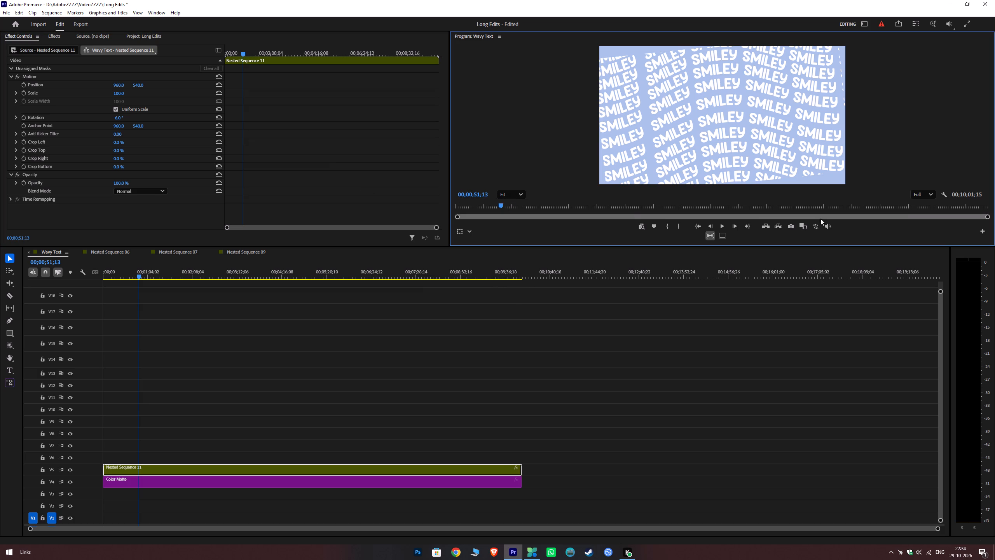
left_click(913, 194)
left_click(917, 226)
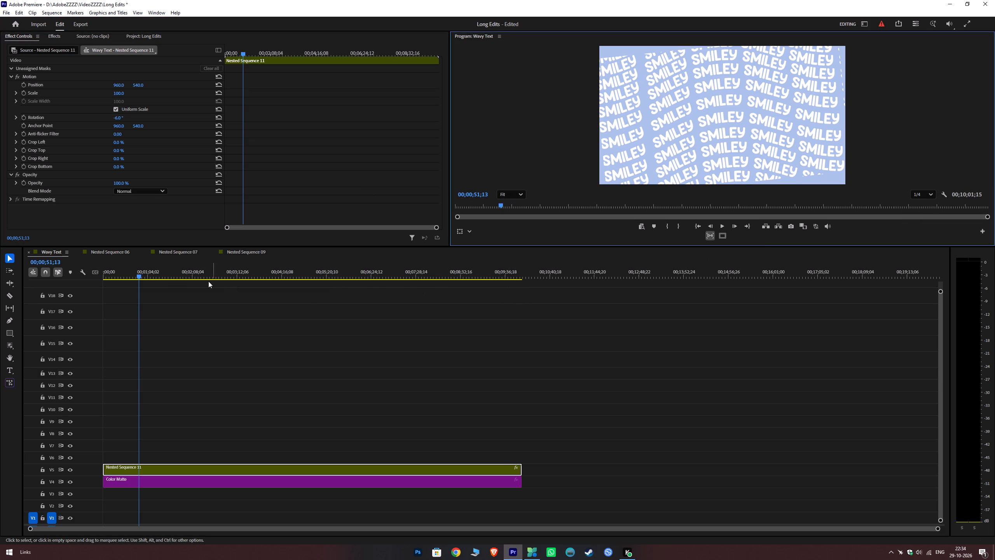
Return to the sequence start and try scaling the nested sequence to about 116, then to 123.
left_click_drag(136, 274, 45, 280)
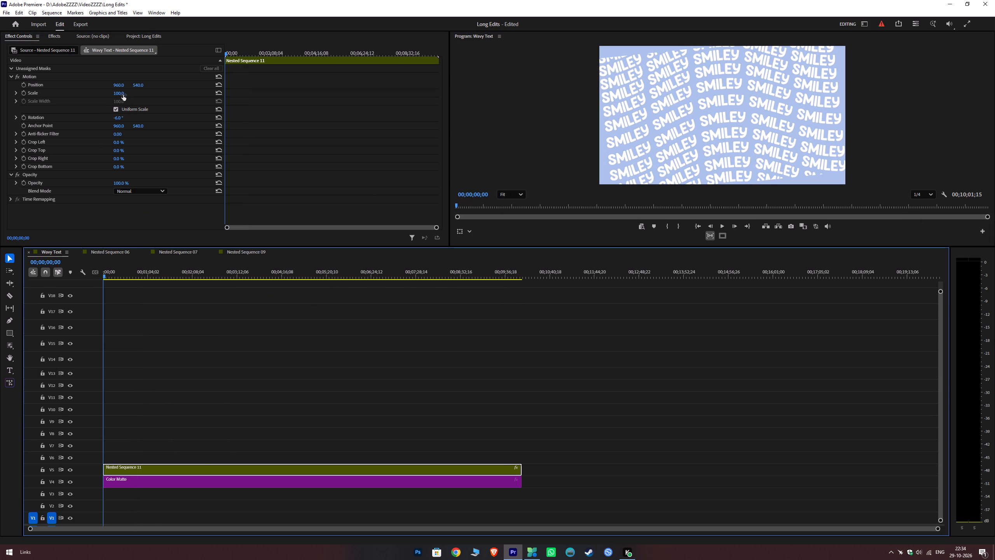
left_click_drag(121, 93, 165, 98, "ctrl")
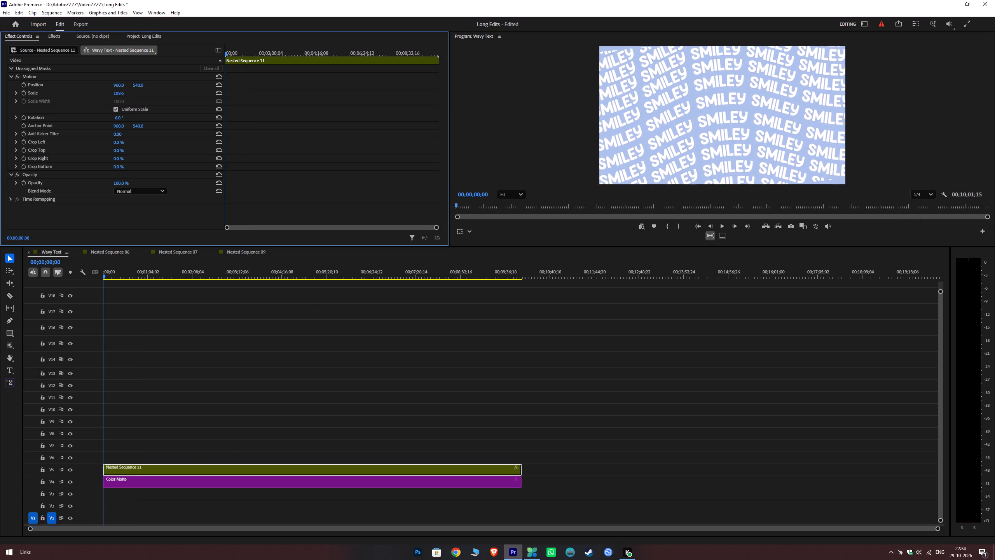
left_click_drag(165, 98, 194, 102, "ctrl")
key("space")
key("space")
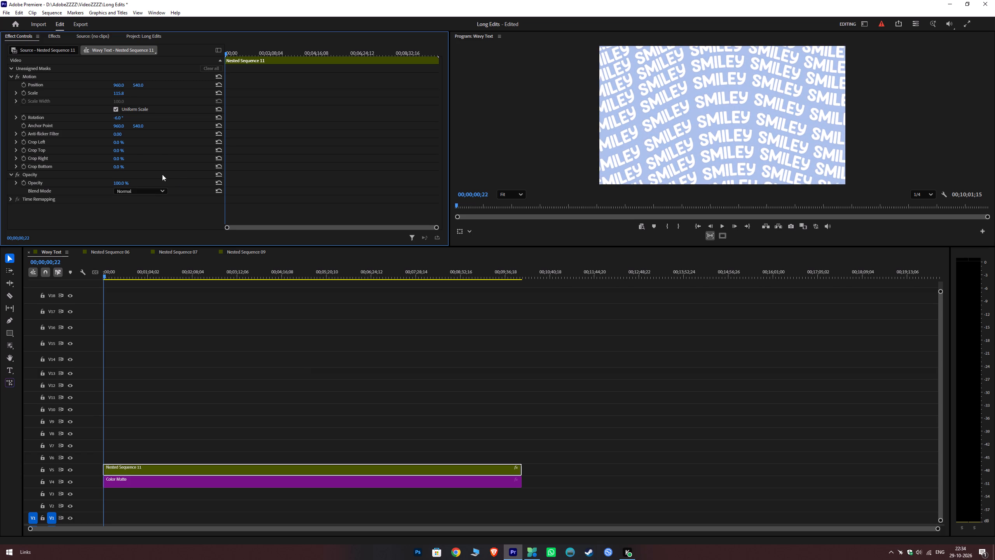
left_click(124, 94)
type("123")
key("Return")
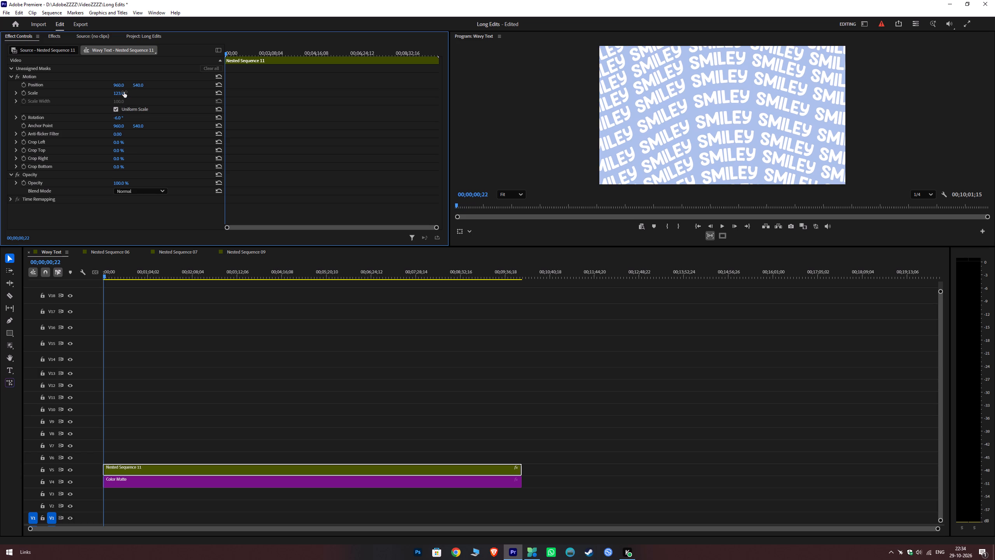
Set the nested sequence's scale to 120.
left_click(124, 92)
type("120")
key("Return")
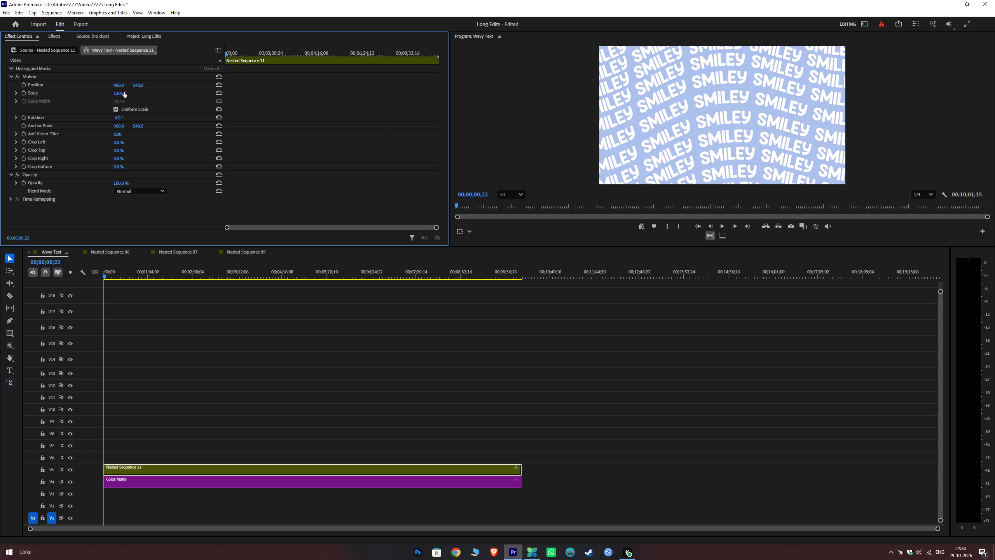
Play back Wavy Text from near its start to check the rotated and enlarged SMILEY lines.
scroll(136, 332, "down", 9, "alt")
left_click(191, 336)
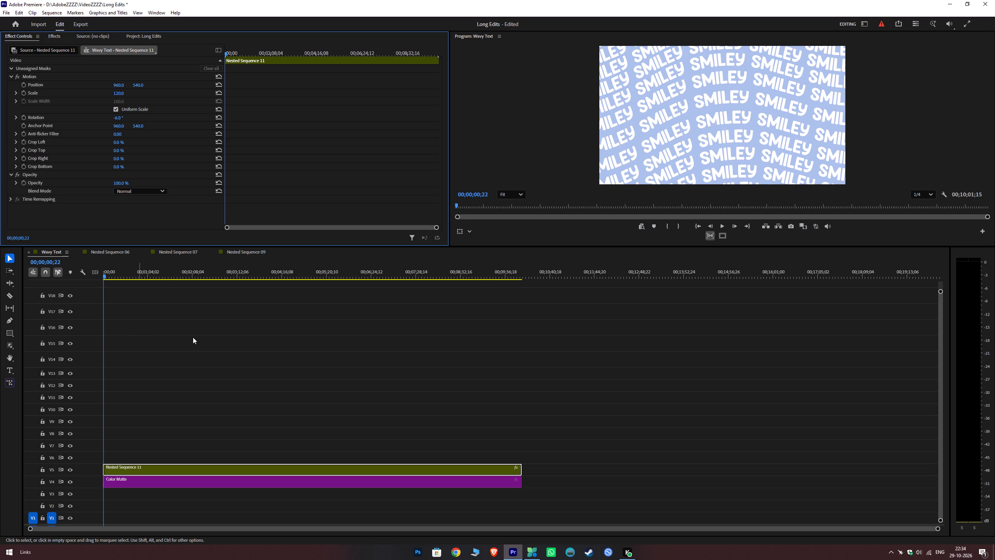
key("space")
left_click(303, 329)
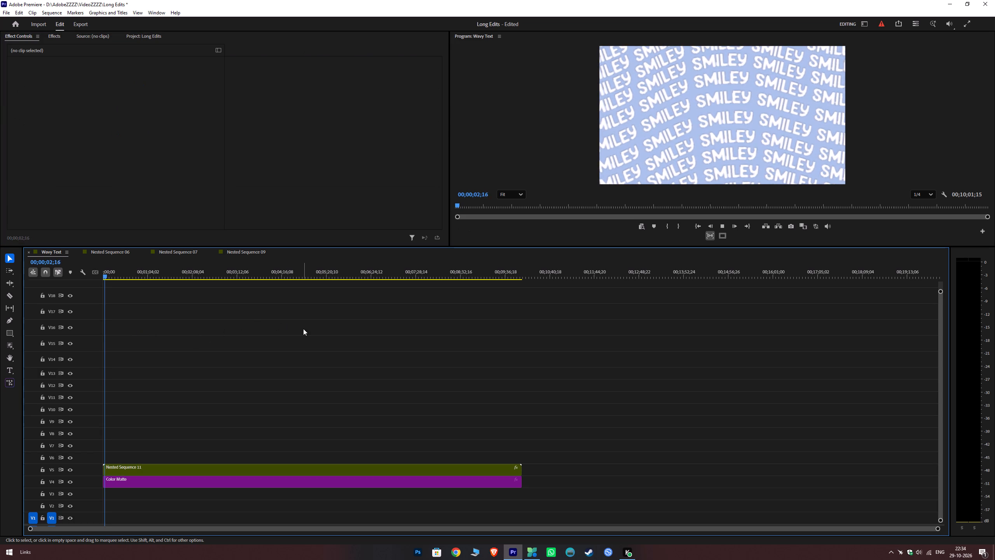
key("space")
key("space")
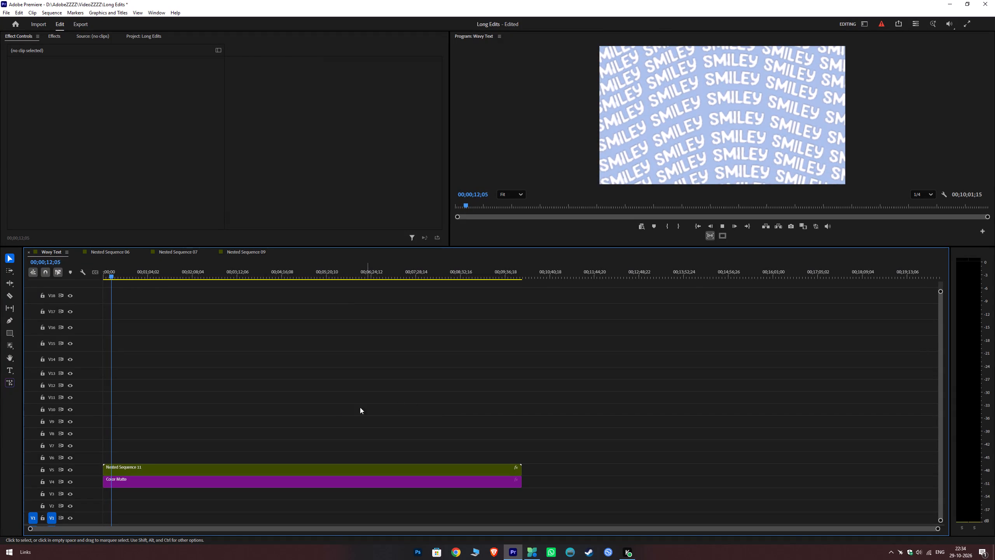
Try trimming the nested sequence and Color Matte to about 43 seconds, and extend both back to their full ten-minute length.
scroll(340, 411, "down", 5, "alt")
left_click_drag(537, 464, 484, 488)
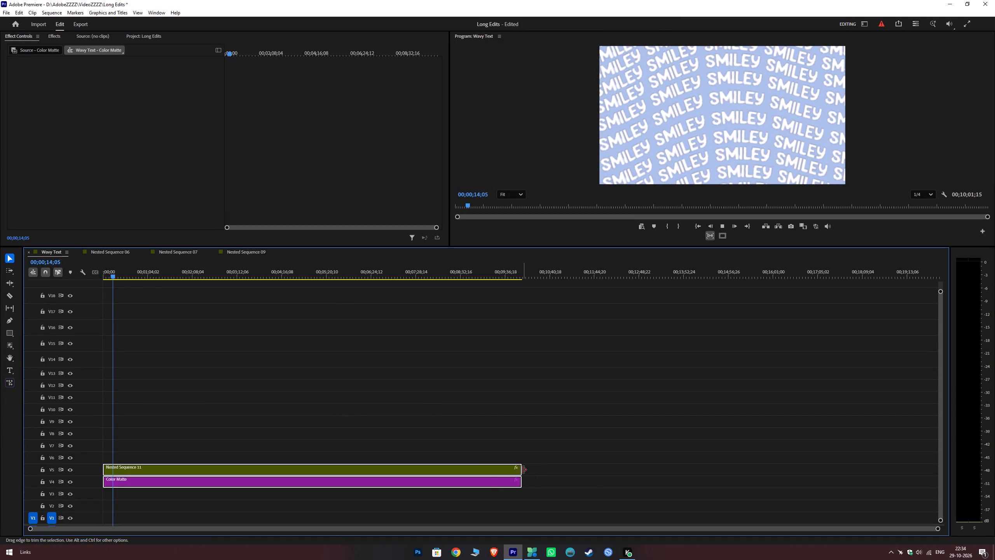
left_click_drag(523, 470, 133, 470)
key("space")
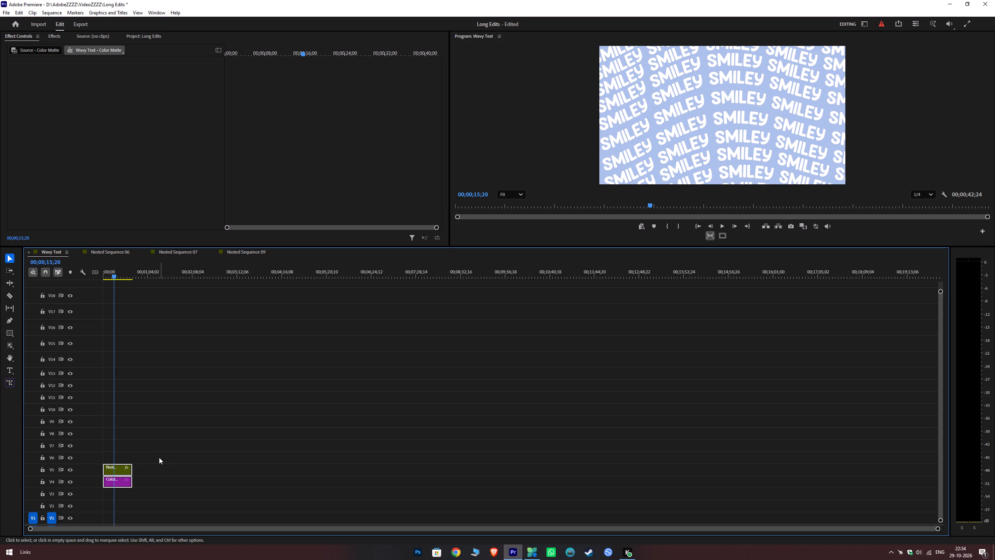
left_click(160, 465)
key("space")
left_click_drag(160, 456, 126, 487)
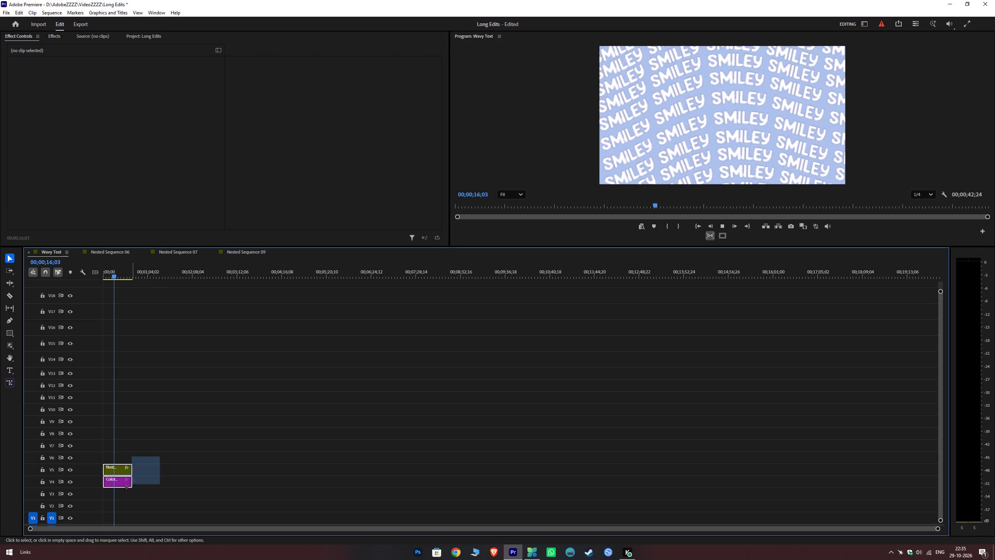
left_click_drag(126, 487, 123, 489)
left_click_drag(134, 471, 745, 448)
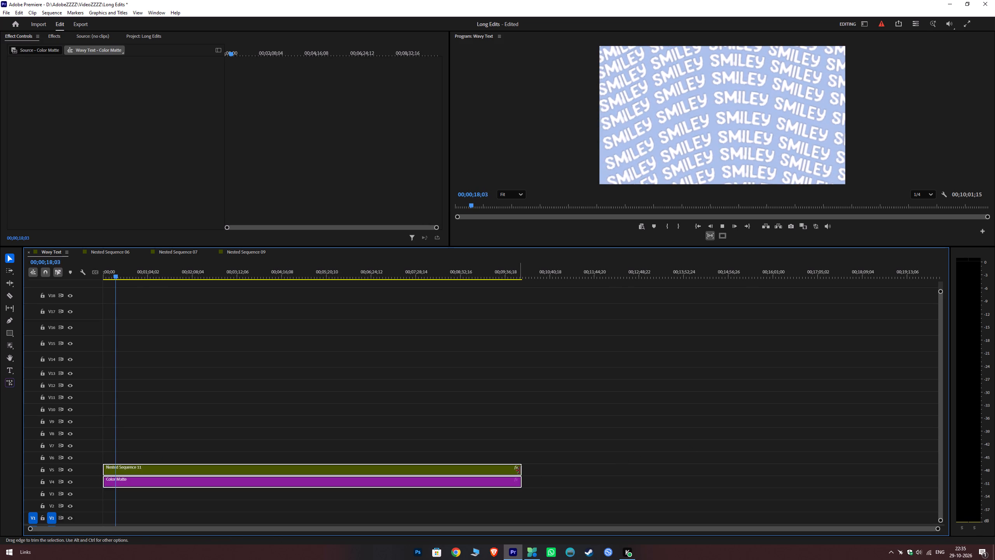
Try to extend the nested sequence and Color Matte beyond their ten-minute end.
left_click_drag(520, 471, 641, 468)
Play back Wavy Text from about 00;09;15 to check the SMILEY lines near the end.
left_click(491, 268)
key("space")
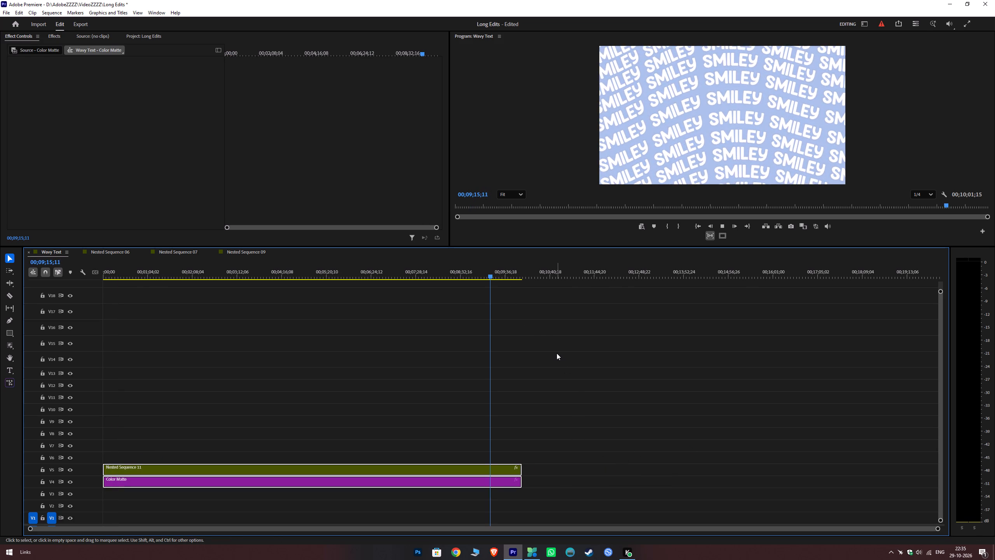
key("space")
key("space")
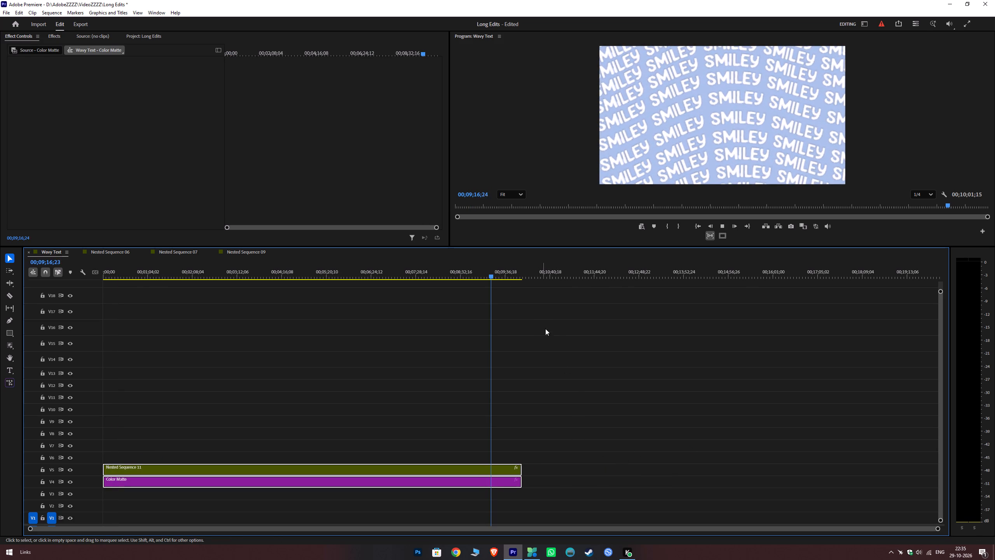
key("space")
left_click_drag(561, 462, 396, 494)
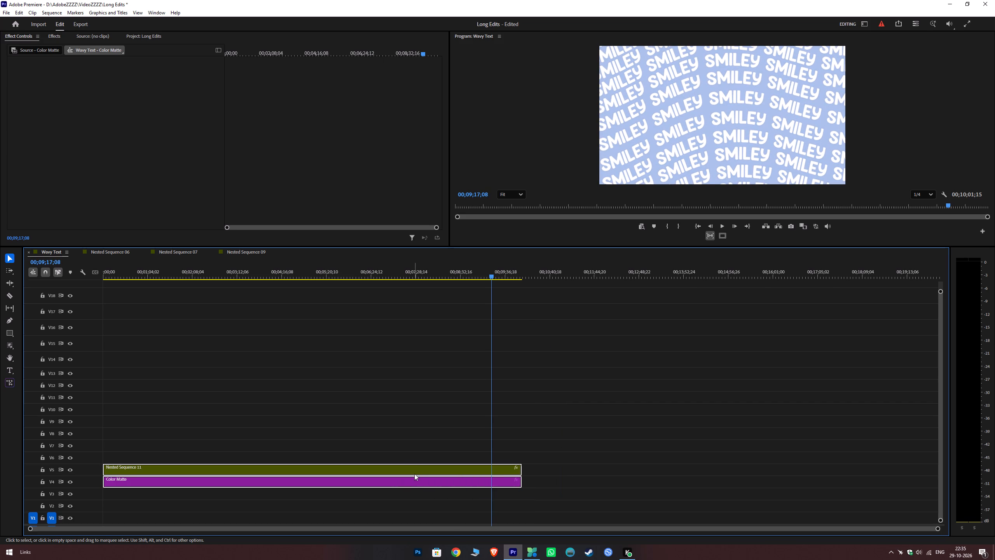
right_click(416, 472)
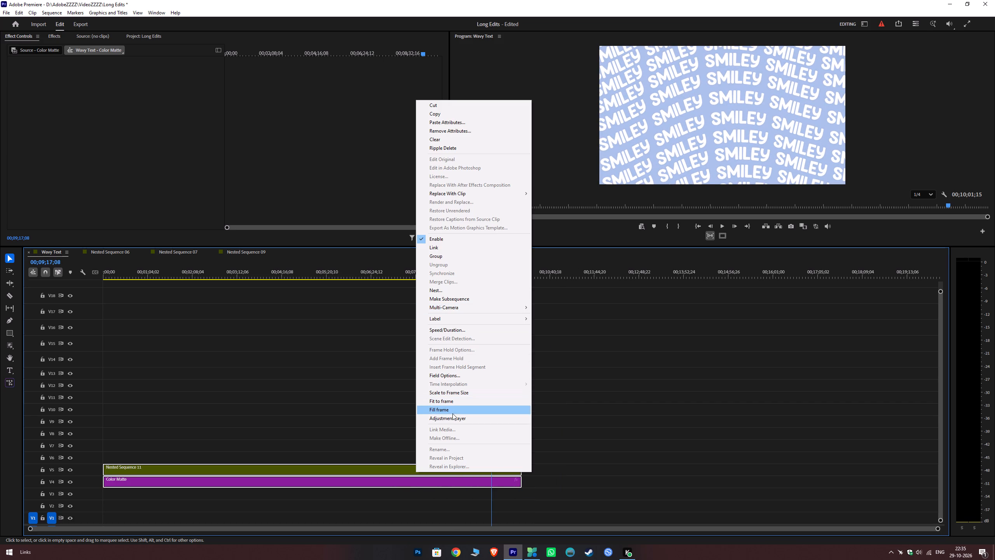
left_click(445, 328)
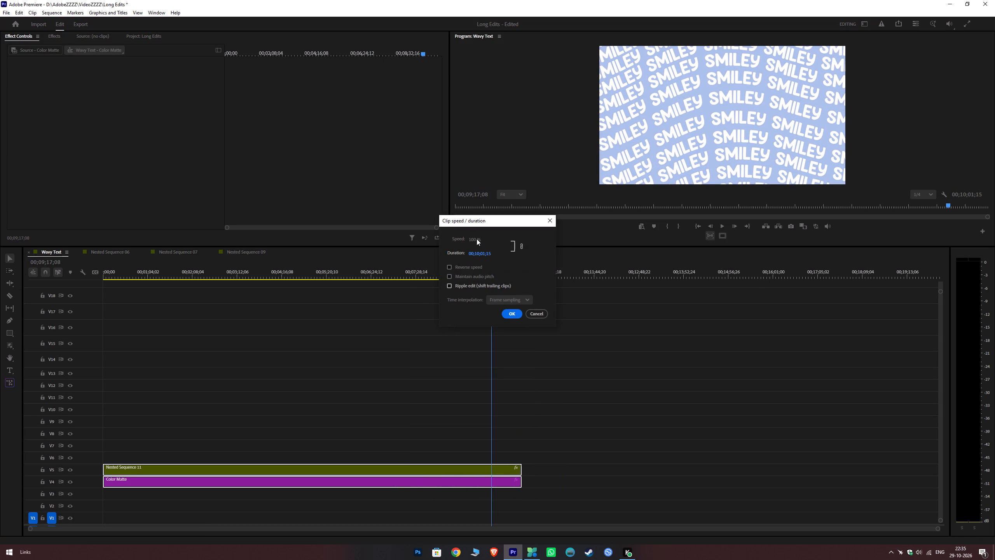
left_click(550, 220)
Return to the start of Wavy Text and play it back.
left_click_drag(217, 274, 27, 311)
left_click(264, 381)
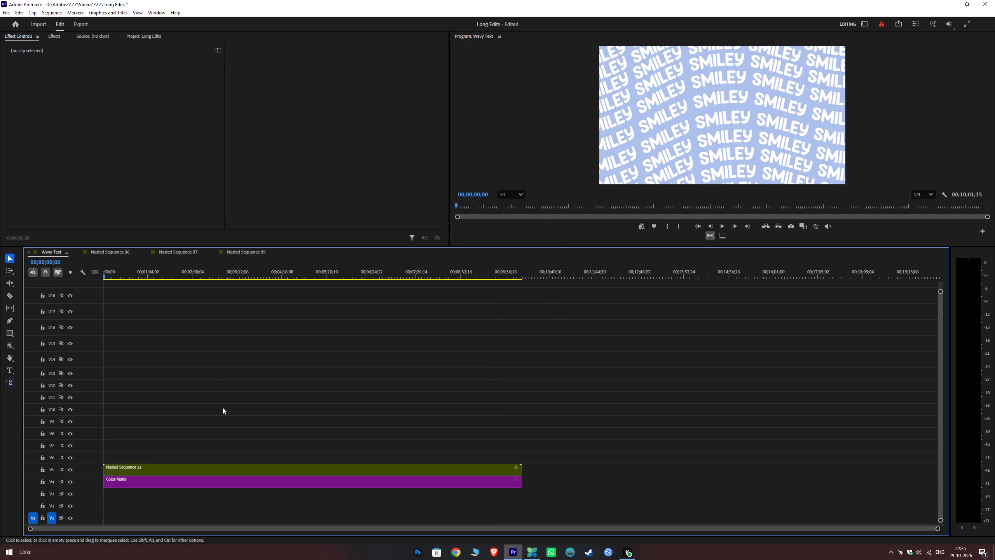
left_click_drag(548, 478, 420, 467)
left_click(422, 435)
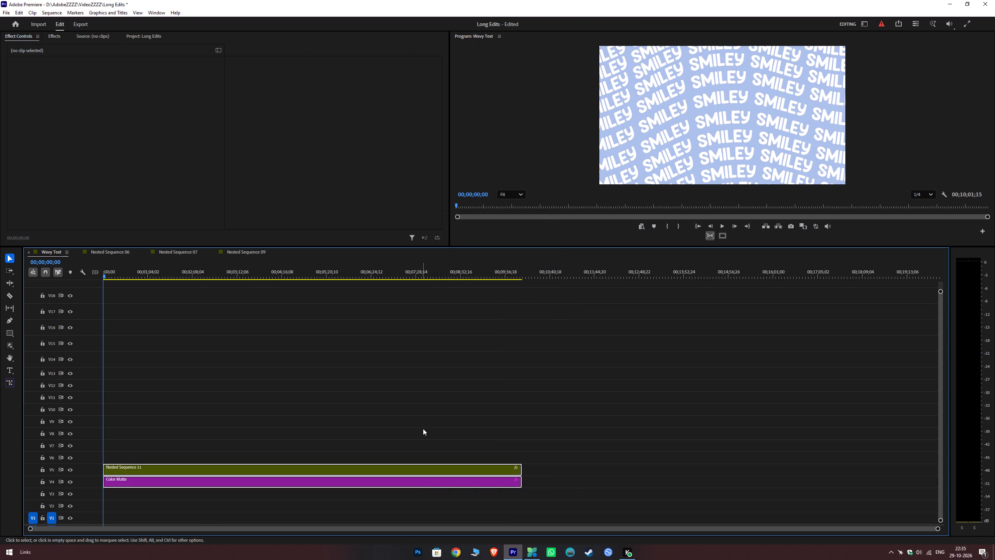
key("space")
key("space")
key("space")
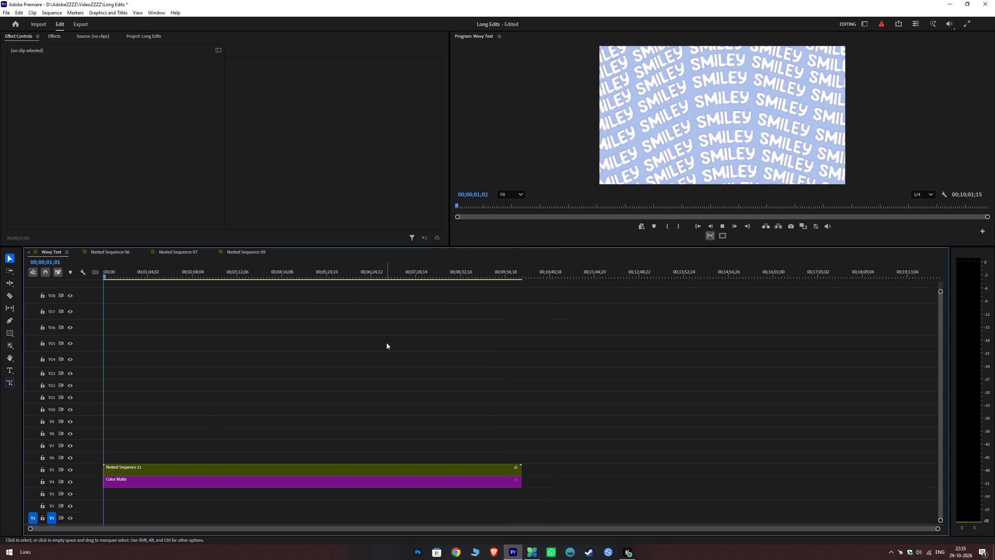
Set the program preview's playback resolution to Full.
left_click(908, 190)
left_click(918, 194)
left_click(914, 206)
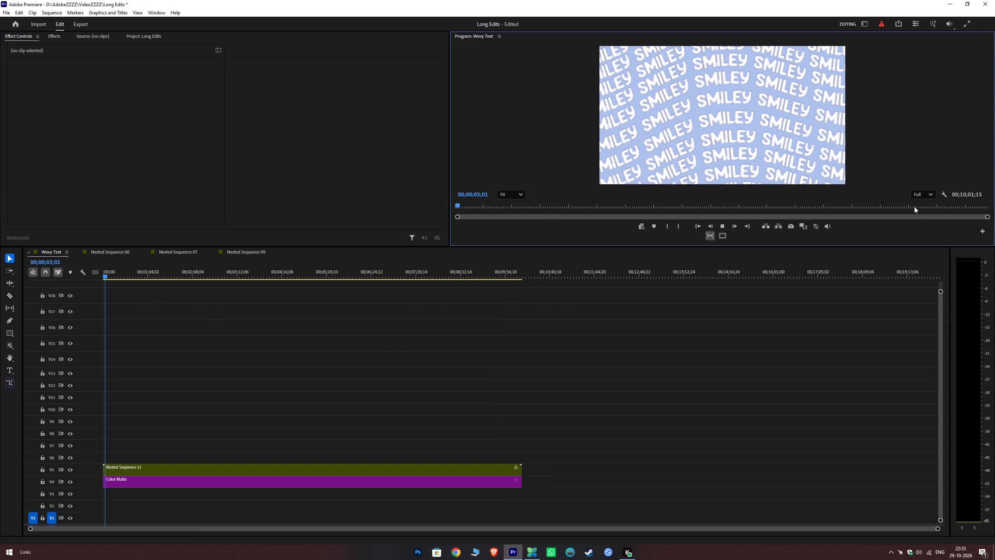
Continue playing Wavy Text to about 15 seconds to check the SMILEY lines at full resolution.
key("space")
key("space")
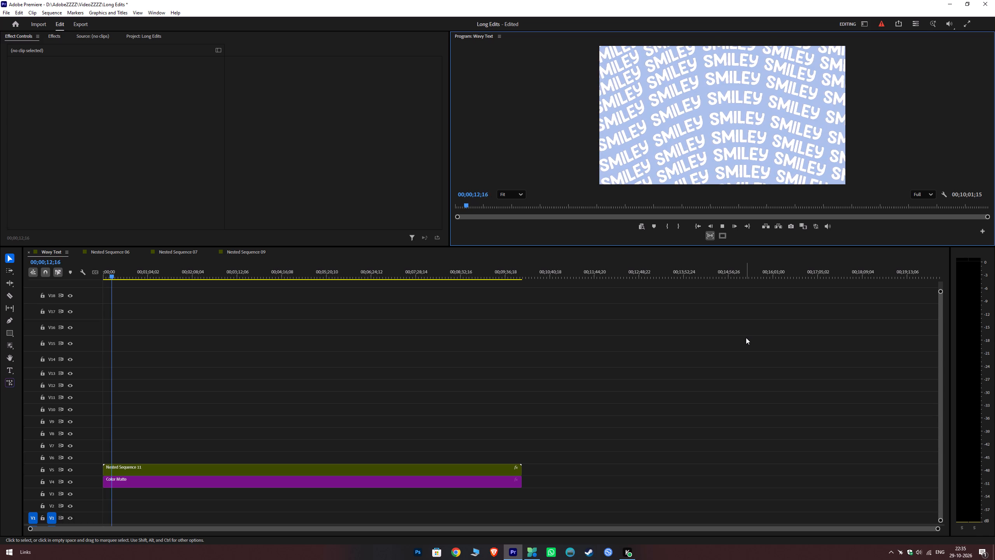
key("space")
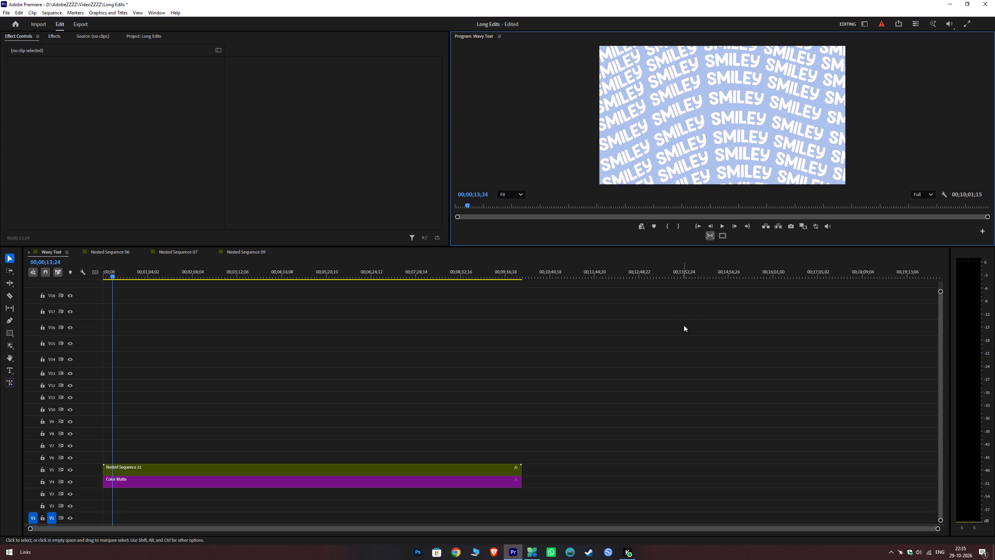
left_click(628, 364)
key("space")
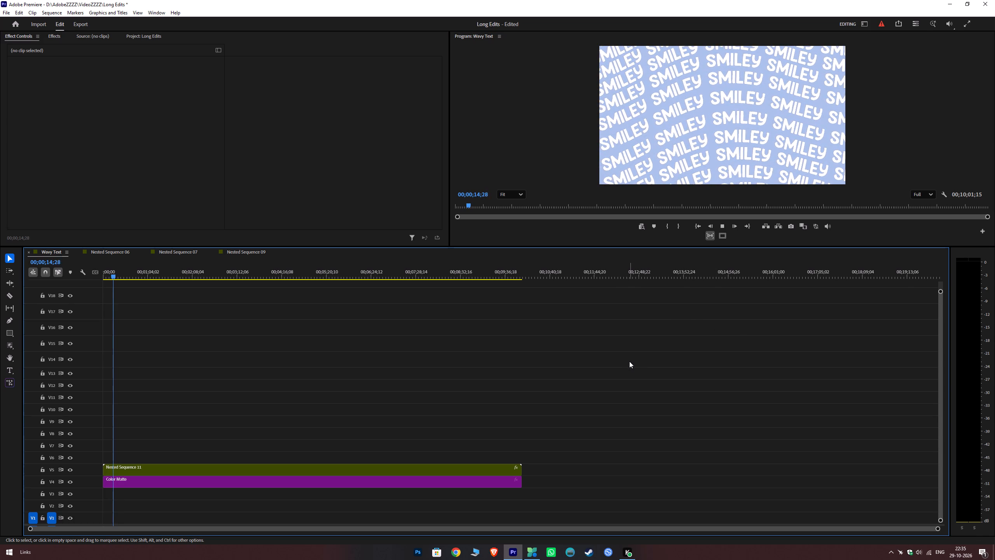
key("space")
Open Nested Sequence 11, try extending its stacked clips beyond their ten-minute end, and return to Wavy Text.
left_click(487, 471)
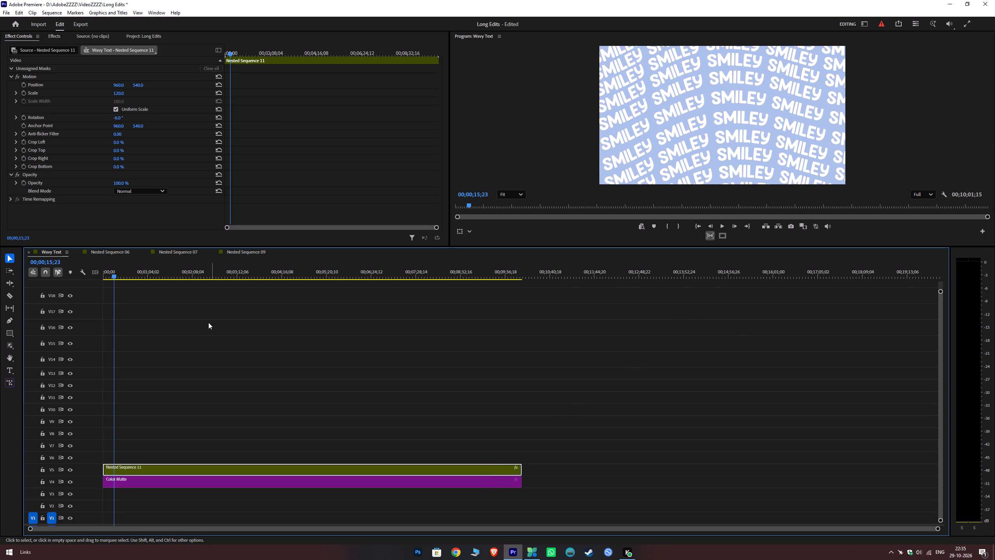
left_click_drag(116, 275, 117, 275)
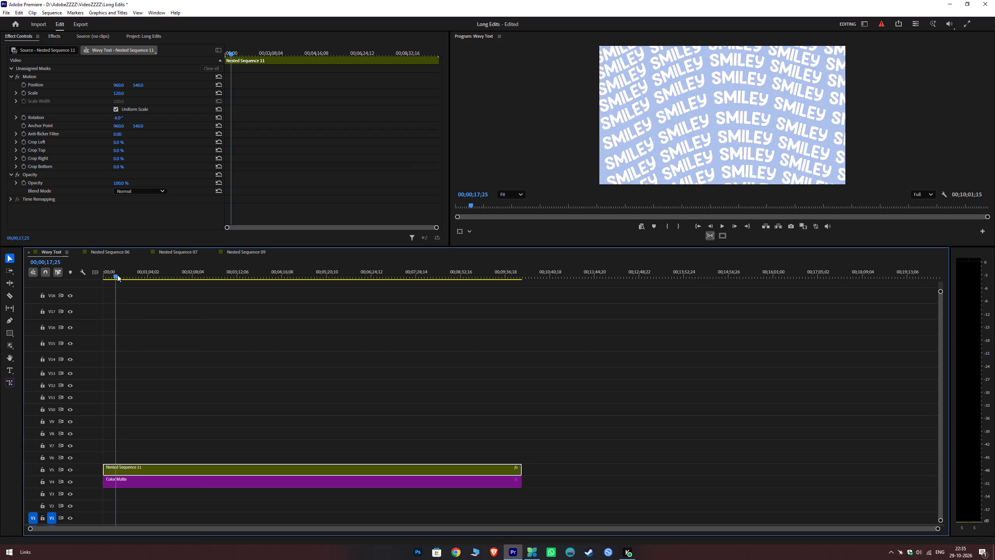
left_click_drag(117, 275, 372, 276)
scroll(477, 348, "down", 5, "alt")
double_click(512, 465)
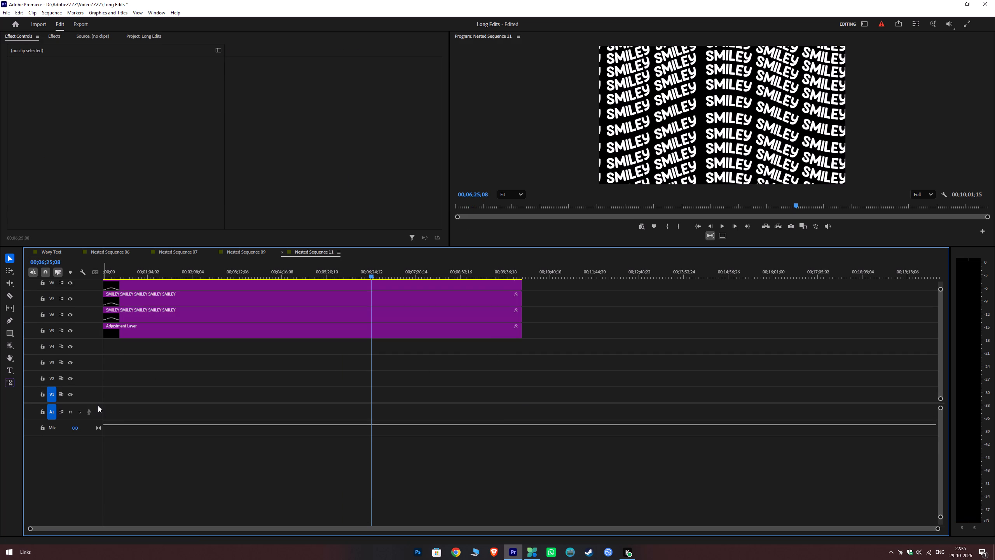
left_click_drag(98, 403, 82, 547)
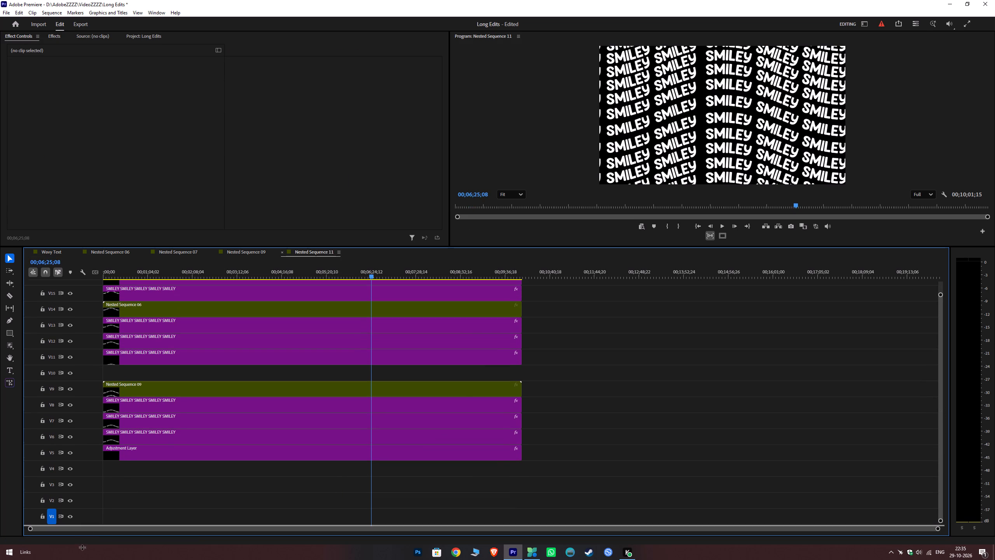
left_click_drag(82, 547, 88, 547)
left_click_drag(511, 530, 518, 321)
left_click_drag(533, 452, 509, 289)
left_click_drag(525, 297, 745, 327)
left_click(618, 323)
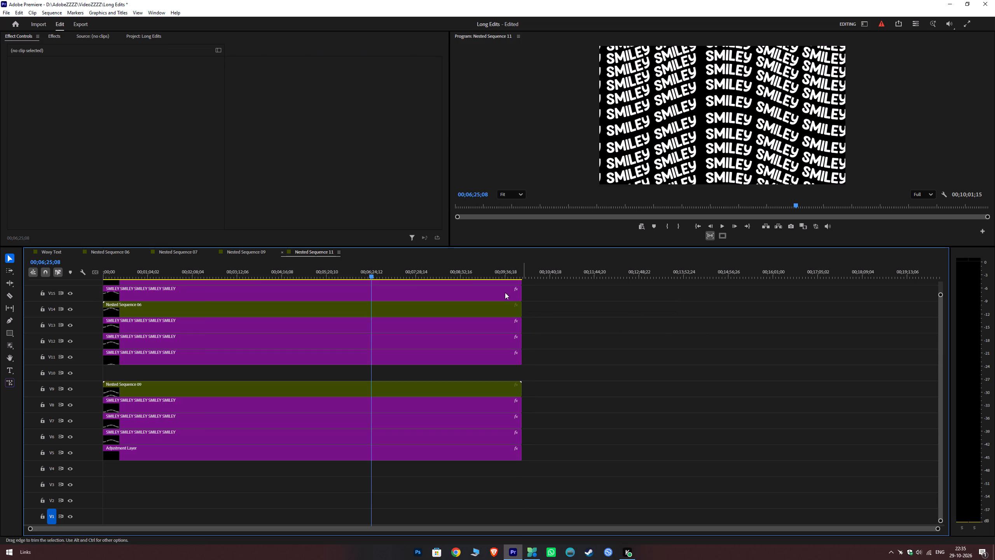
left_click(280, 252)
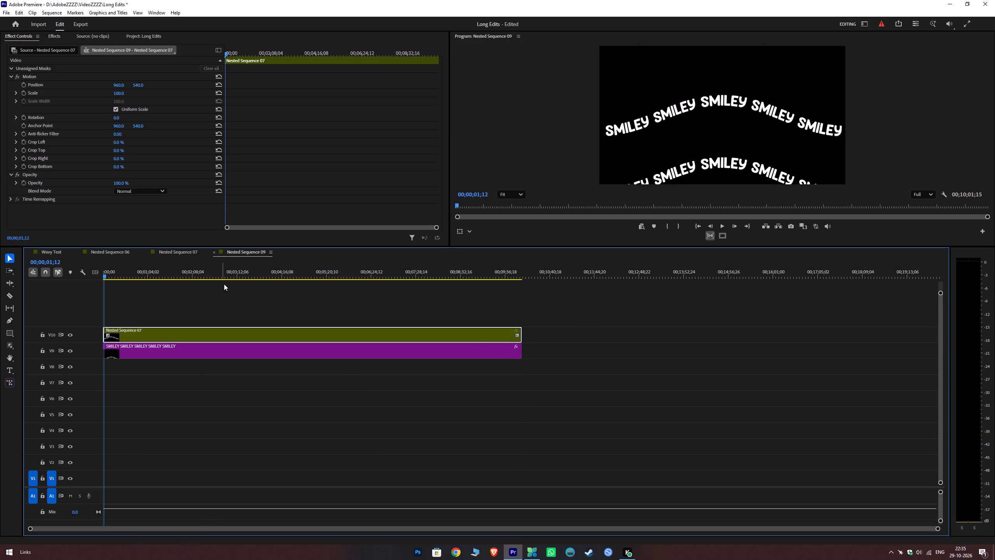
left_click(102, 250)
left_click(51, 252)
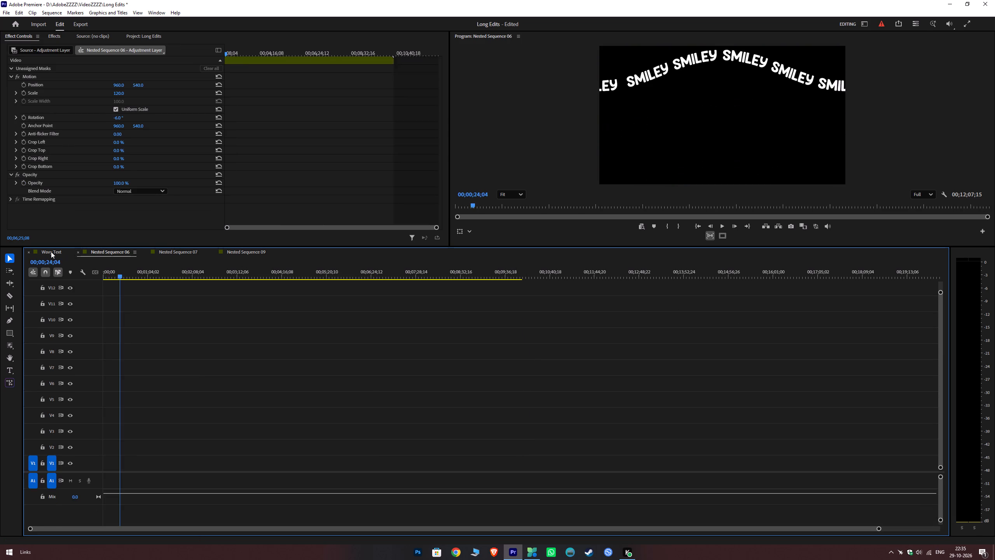
Play Wavy Text from its start and enlarge the program preview to check the scrolling lines.
left_click_drag(155, 279, 42, 296)
left_click_drag(103, 271, 88, 278)
key("space")
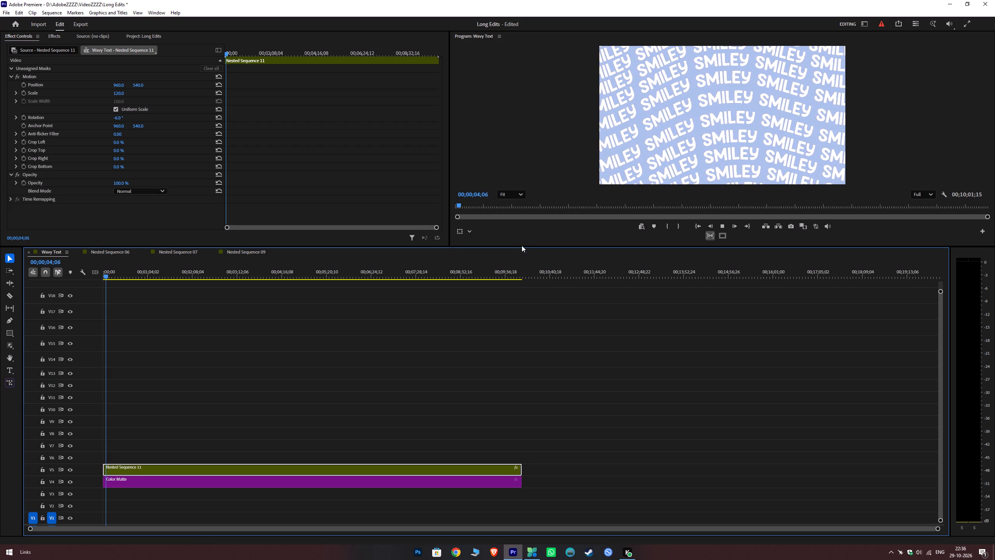
left_click_drag(519, 247, 497, 369)
key("space")
left_click(211, 434)
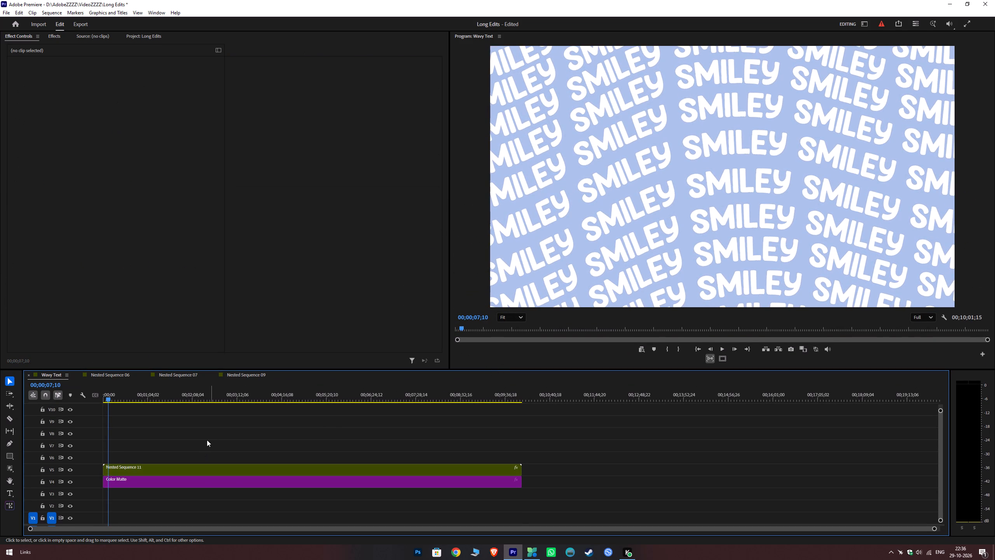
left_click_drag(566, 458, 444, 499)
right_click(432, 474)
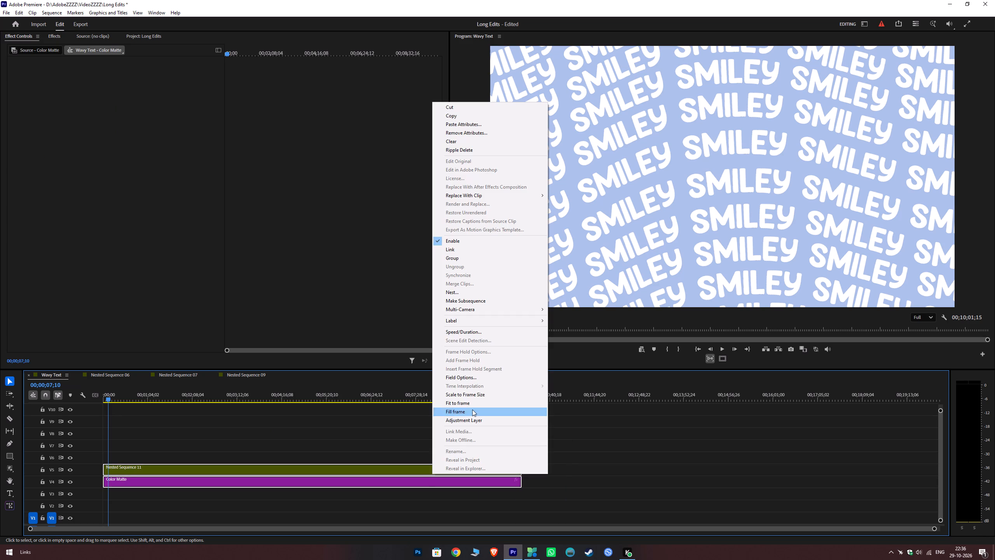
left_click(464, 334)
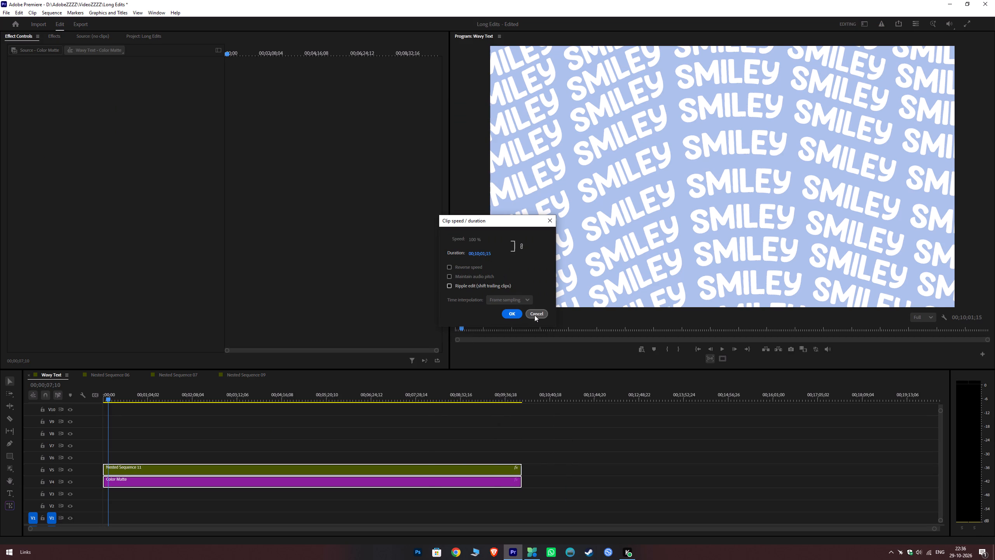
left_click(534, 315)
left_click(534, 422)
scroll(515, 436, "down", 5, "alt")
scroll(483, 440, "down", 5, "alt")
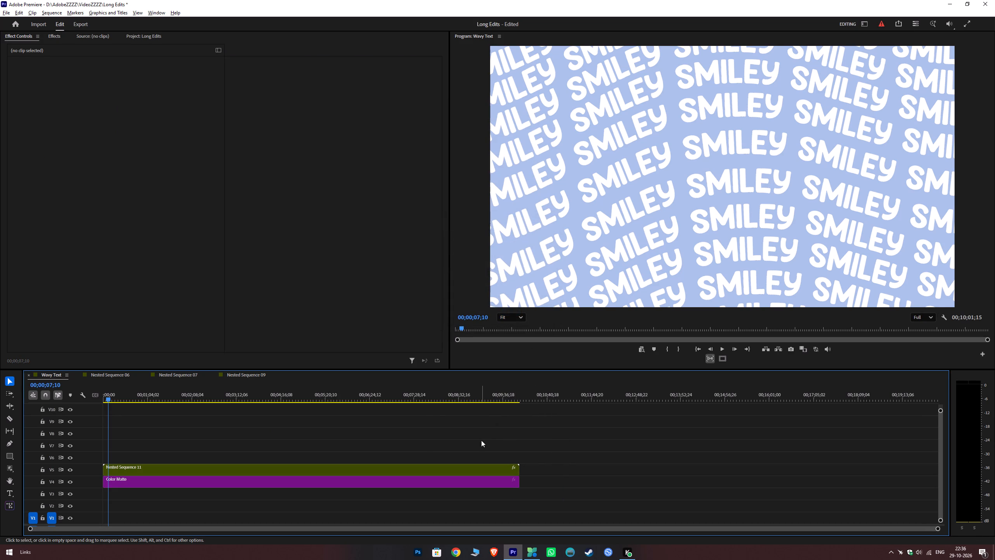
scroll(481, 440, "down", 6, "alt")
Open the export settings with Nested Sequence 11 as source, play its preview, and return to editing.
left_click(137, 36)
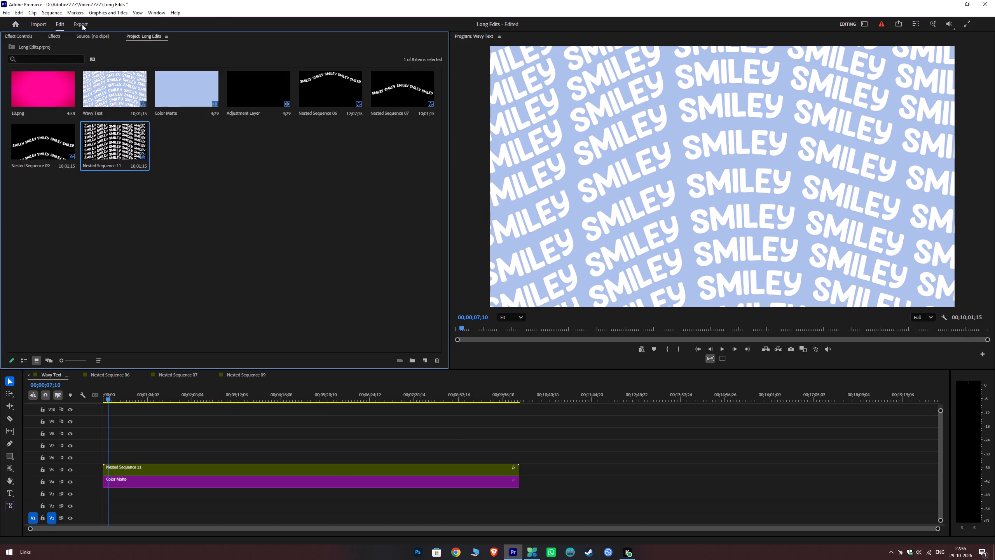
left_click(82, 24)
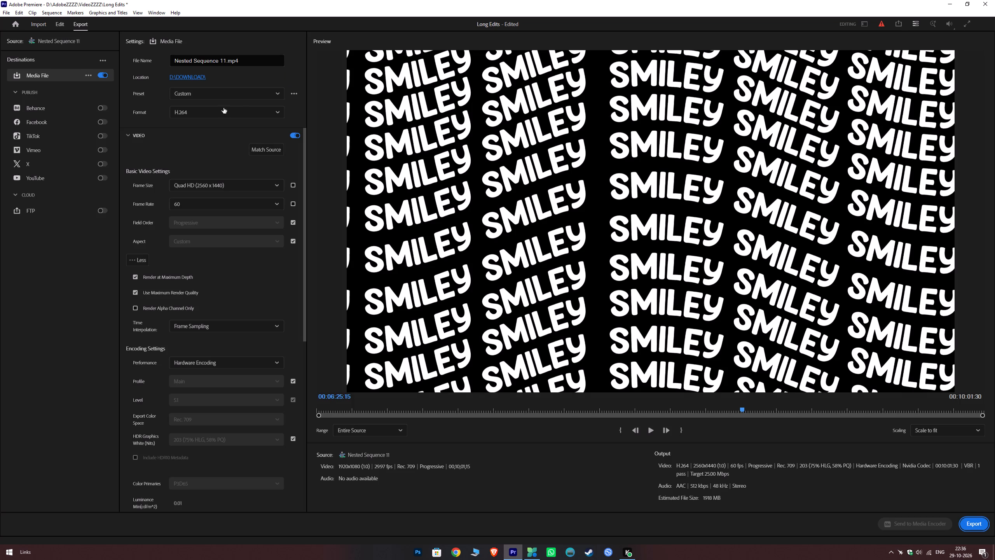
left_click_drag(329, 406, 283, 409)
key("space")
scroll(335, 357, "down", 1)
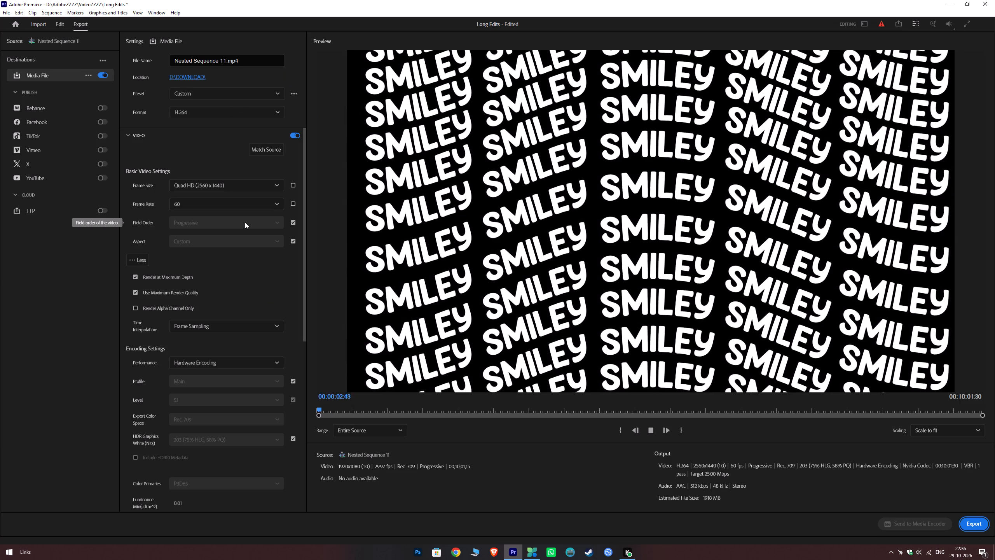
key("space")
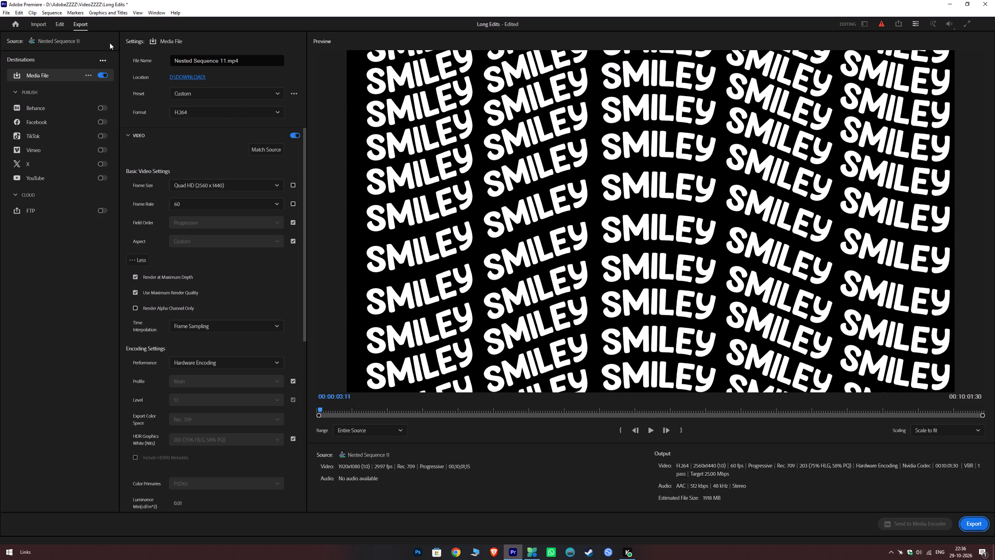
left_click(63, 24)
Move the nested sequence and Color Matte up two tracks to V7 and V6, keeping the playhead at the start.
left_click_drag(141, 393, 77, 411)
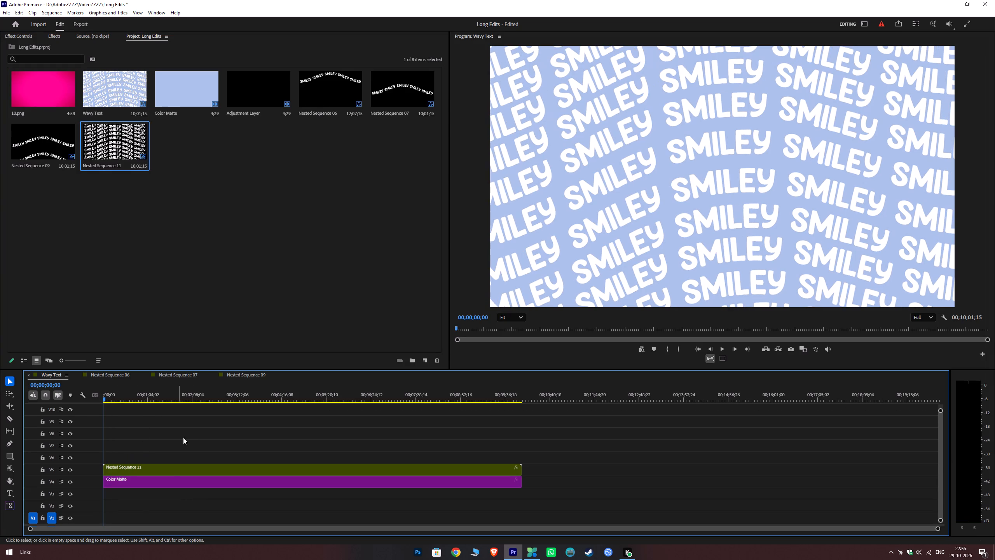
left_click_drag(193, 439, 136, 502)
left_click_drag(145, 470, 155, 450)
left_click_drag(146, 390, 66, 399)
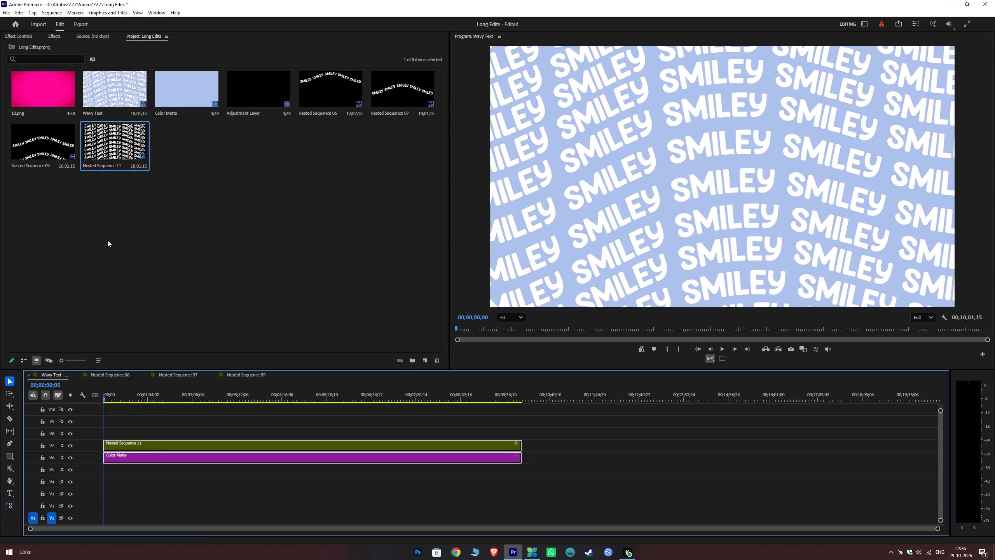
Open the export settings for the Wavy Text sequence and briefly play its preview from the start.
left_click(91, 23)
left_click(85, 24)
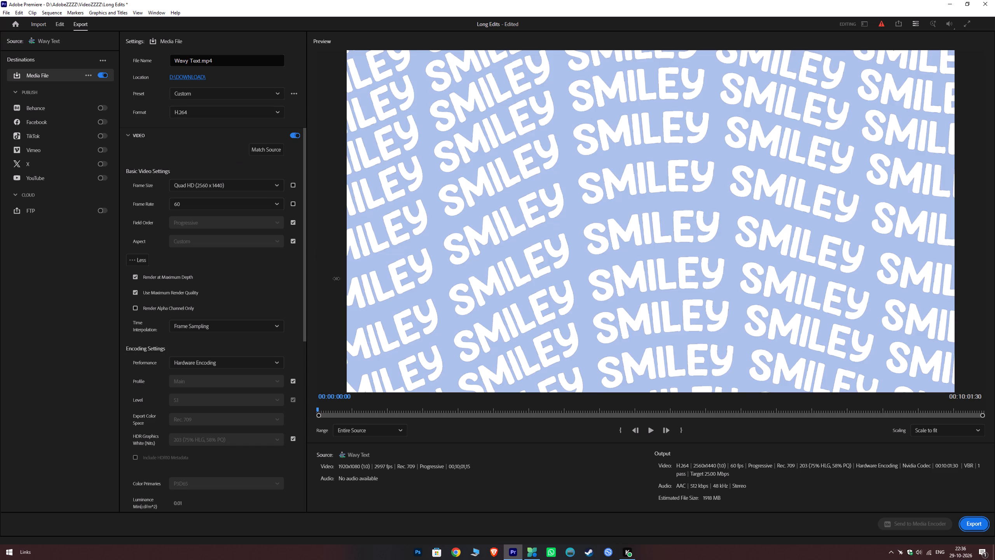
left_click_drag(326, 407, 272, 406)
key("space")
key("space")
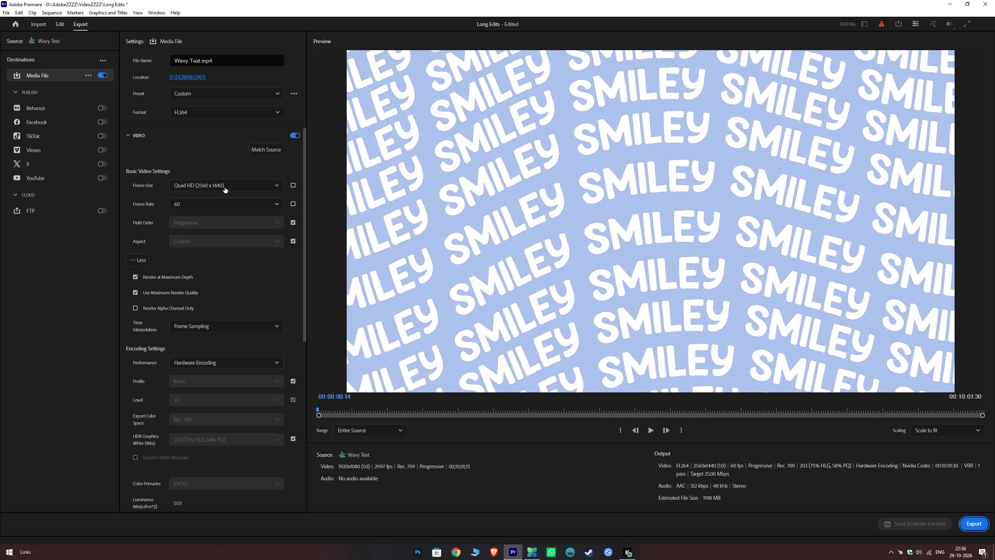
Check the frame size and frame rate options for the Wavy Text export.
left_click(224, 185)
left_click(224, 185)
left_click(204, 208)
left_click(204, 208)
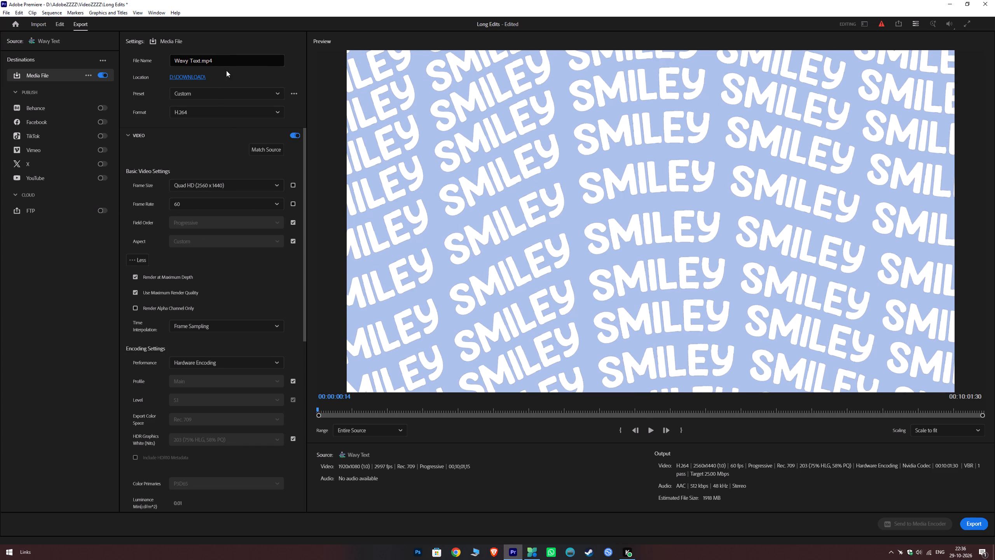
Set the target bitrate of the Wavy Text export to 35 Mbps.
scroll(236, 327, "down", 4)
scroll(259, 394, "down", 7)
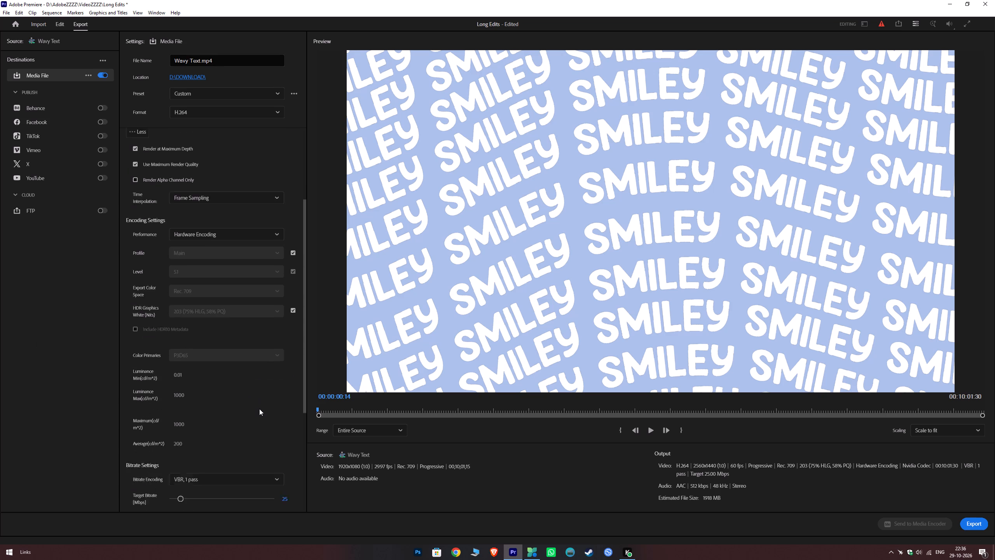
scroll(259, 409, "down", 5)
left_click(286, 444)
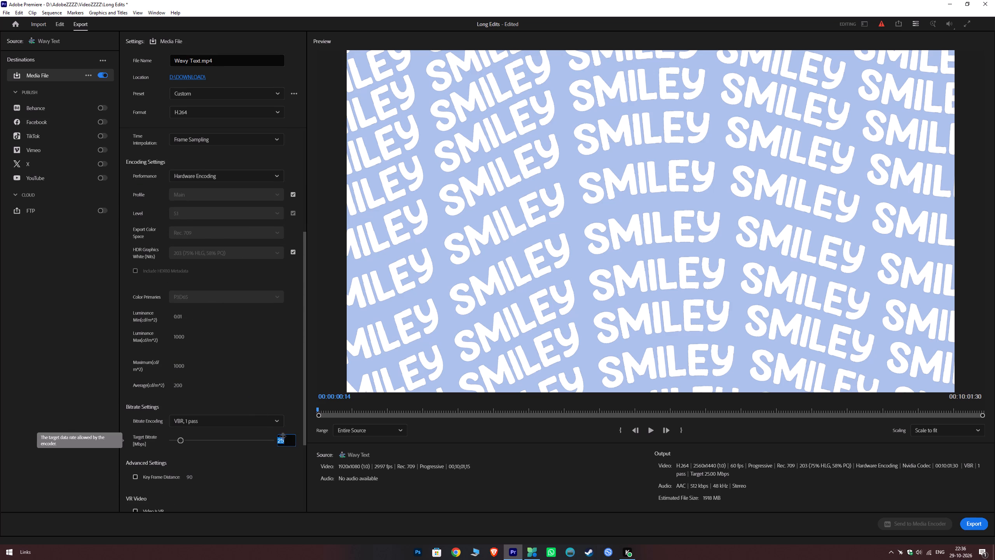
key("3")
key("5")
key("backslash")
key("Return")
Exclude audio from the Wavy Text export and stop the preview with its playhead back at the start.
scroll(246, 458, "down", 4)
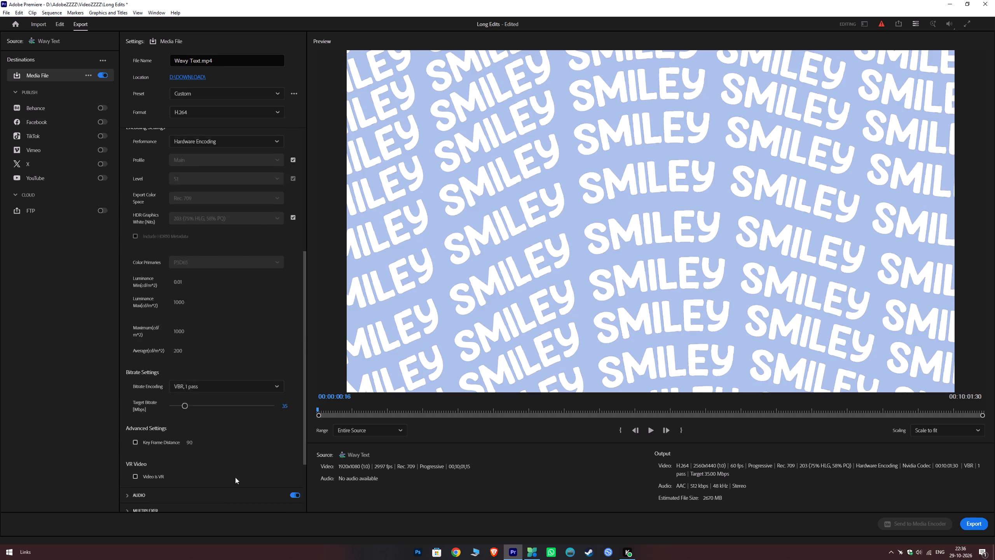
scroll(235, 477, "down", 2)
left_click(297, 459)
left_click_drag(330, 407, 273, 420)
key("space")
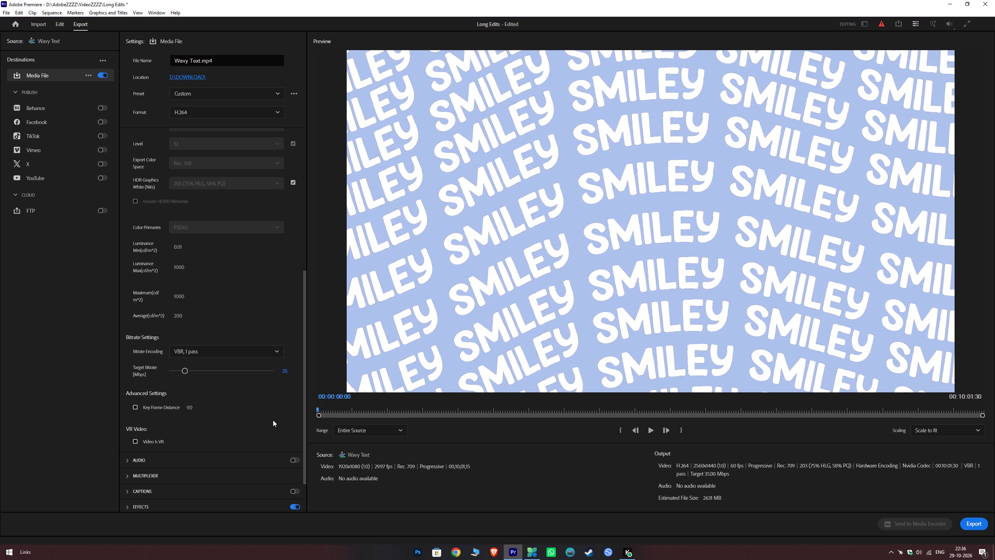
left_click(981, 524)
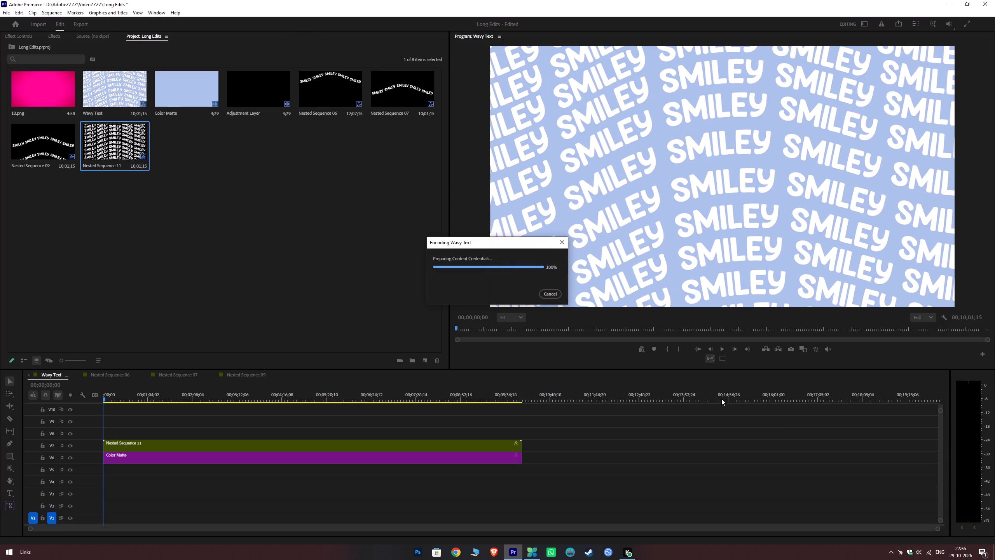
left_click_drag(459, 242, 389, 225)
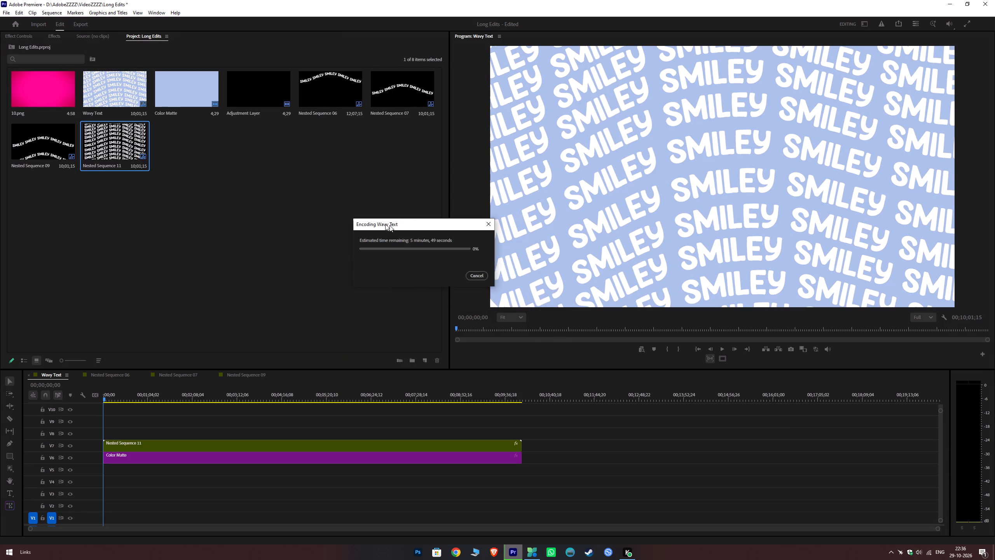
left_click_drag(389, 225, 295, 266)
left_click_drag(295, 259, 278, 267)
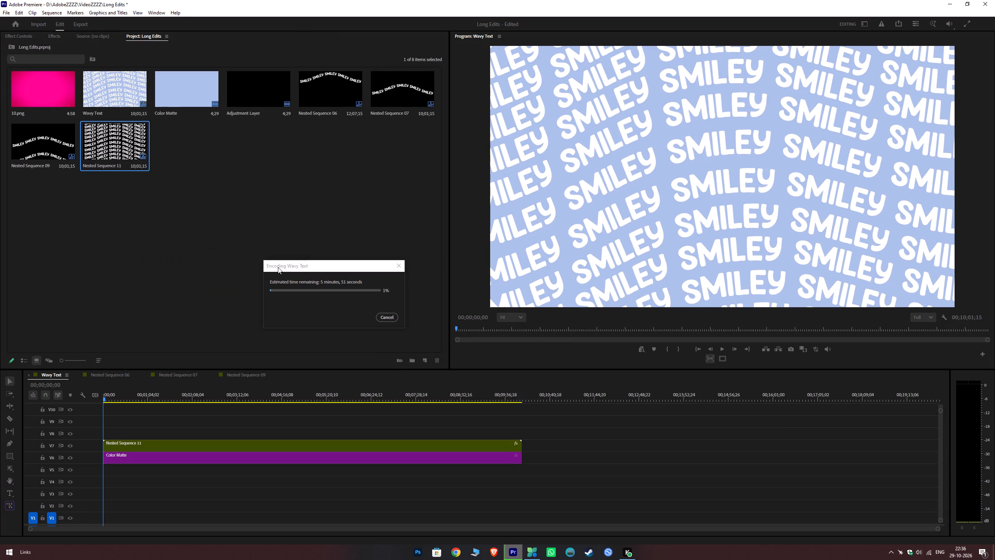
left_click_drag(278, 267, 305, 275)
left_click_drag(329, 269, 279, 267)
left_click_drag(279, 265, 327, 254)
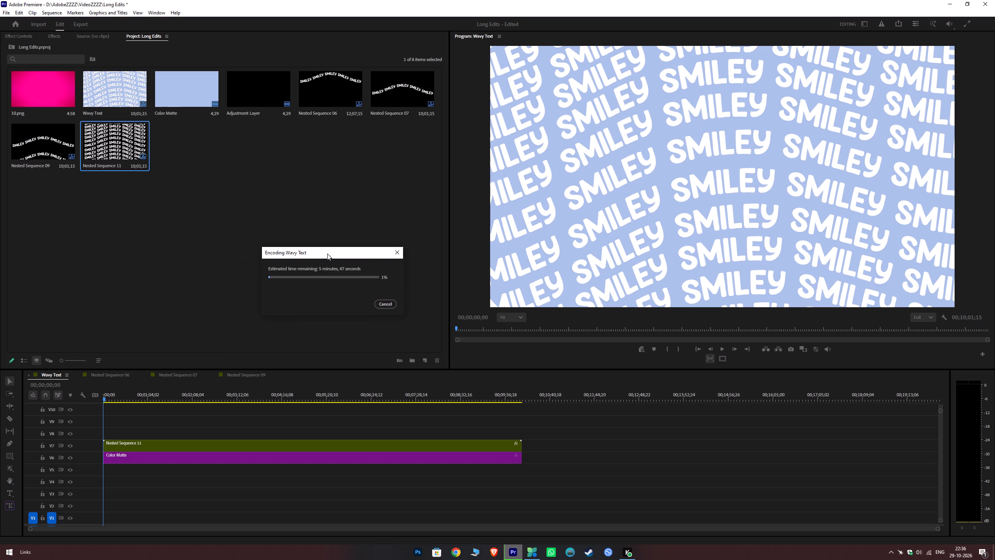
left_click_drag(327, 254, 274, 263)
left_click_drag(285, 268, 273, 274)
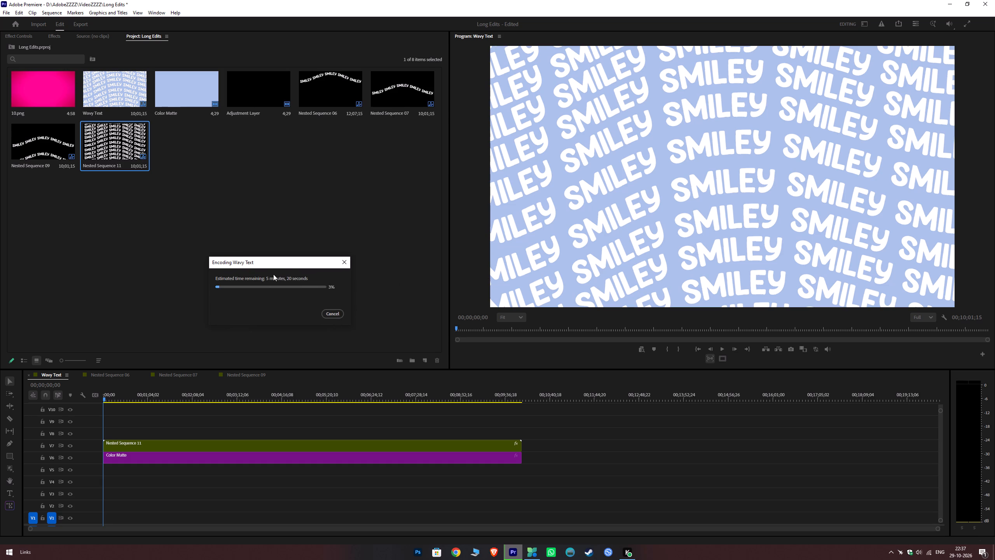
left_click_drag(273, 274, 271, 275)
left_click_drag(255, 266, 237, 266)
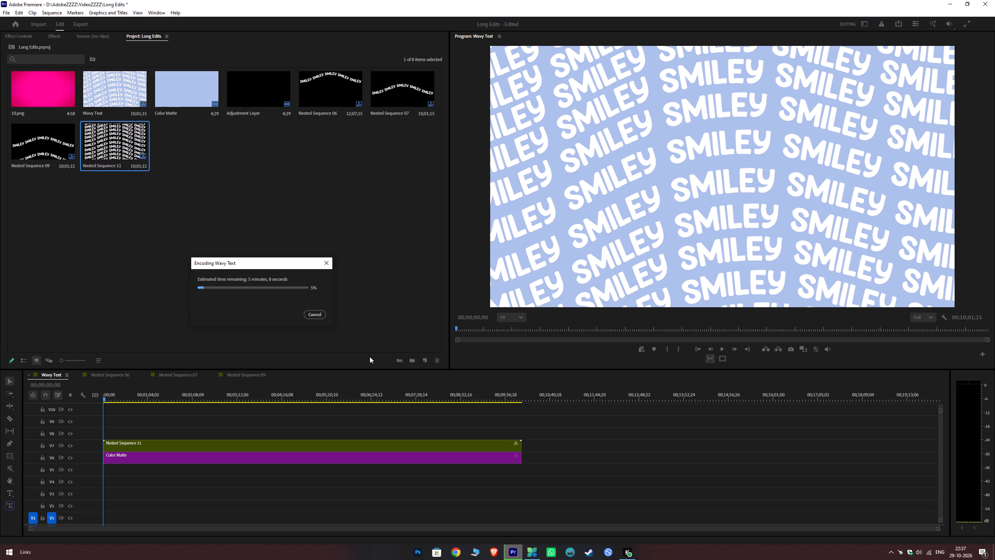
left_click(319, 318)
Reopen the export settings for Wavy Text and set the frame size to Full HD (1920 x 1080).
left_click(85, 25)
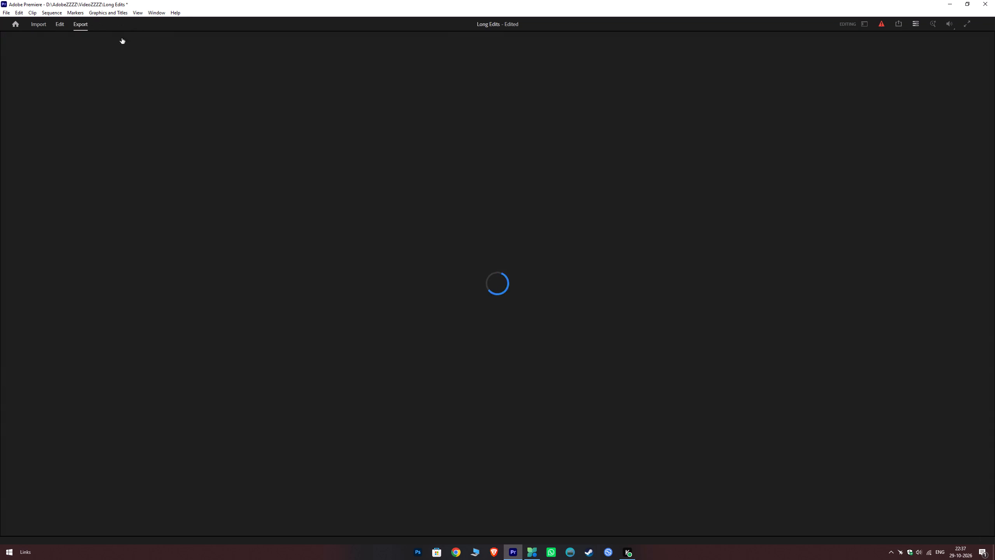
left_click(212, 186)
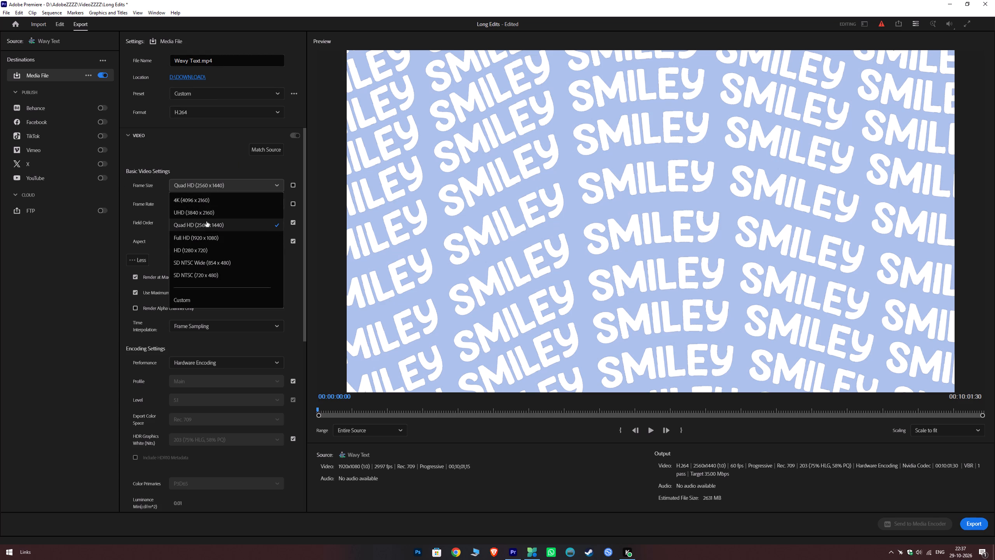
left_click(209, 239)
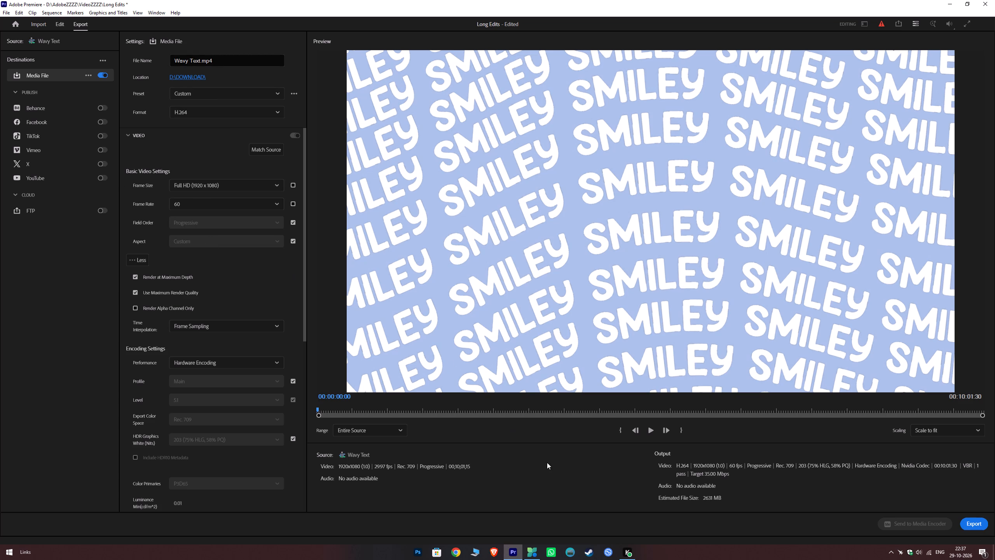
Start the H.264 export of Wavy Text.mp4 and move the encoding progress window off the program preview.
left_click(965, 524)
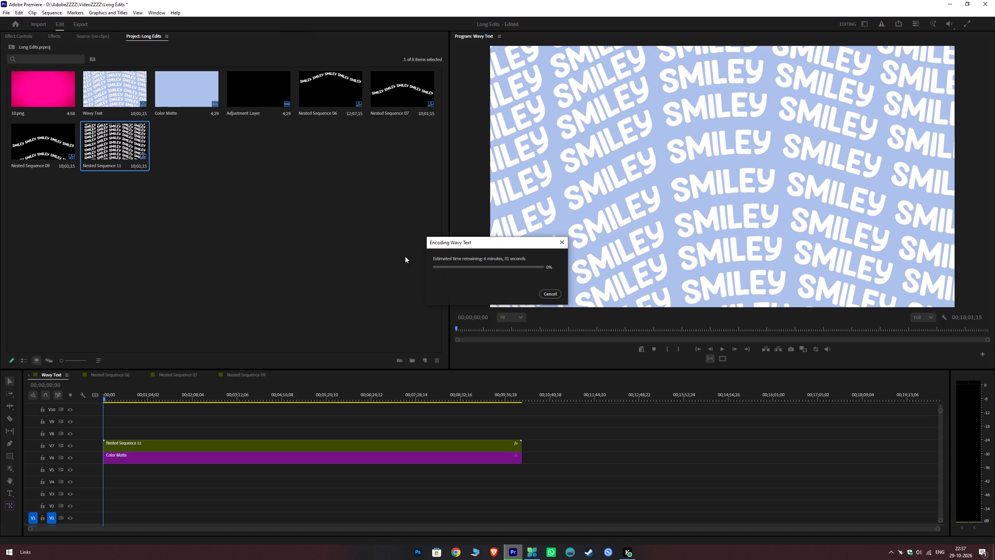
left_click_drag(452, 243, 257, 231)
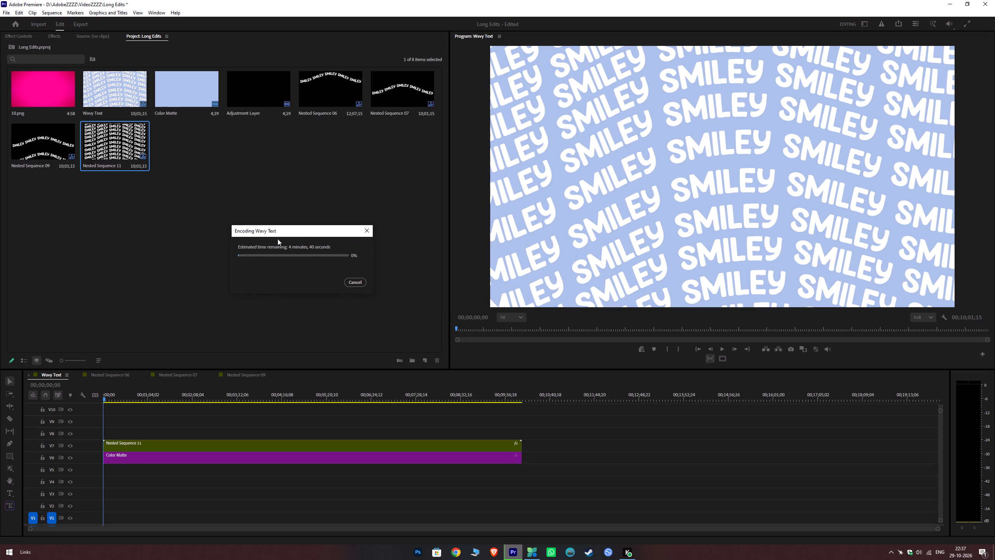